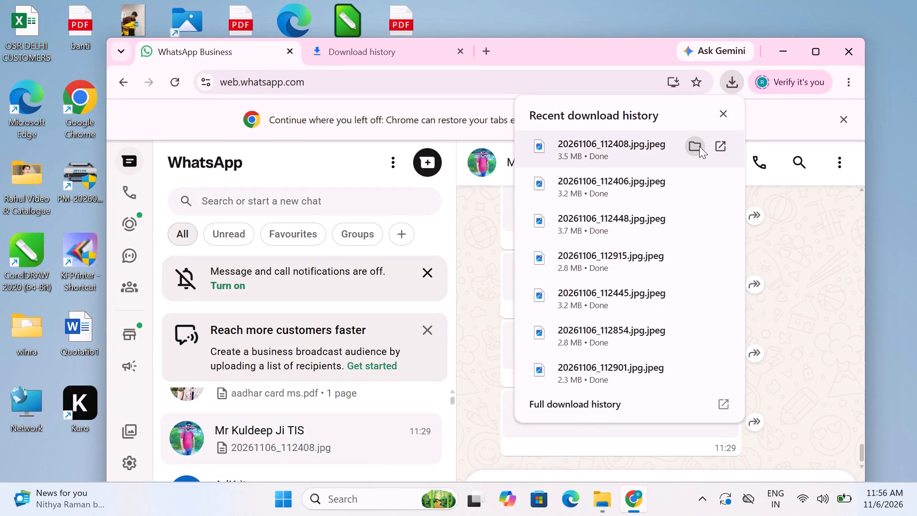
Show the downloaded photo 20261106_112408 in its Downloads folder in File Explorer.
left_click(698, 147)
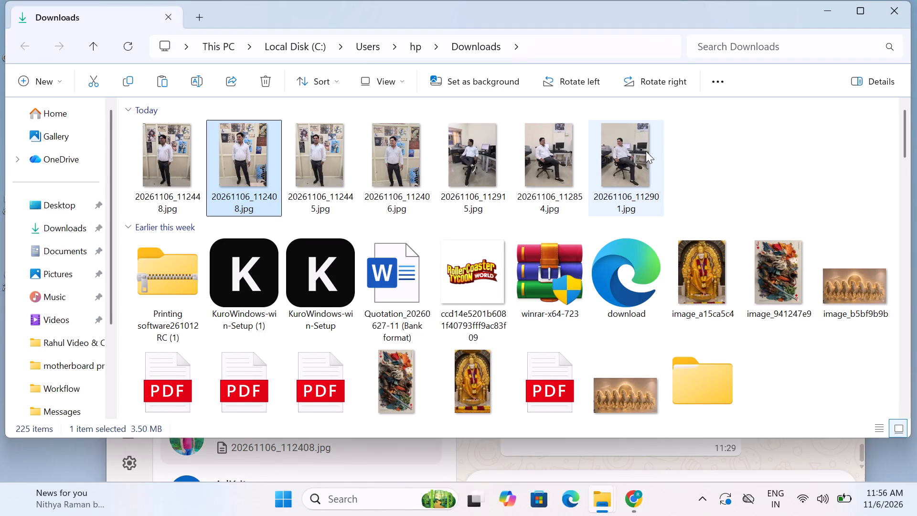
Select all seven of today's 20261106 JPG photos in the Downloads folder and bring up the actions for them.
left_click(149, 165, "ctrl")
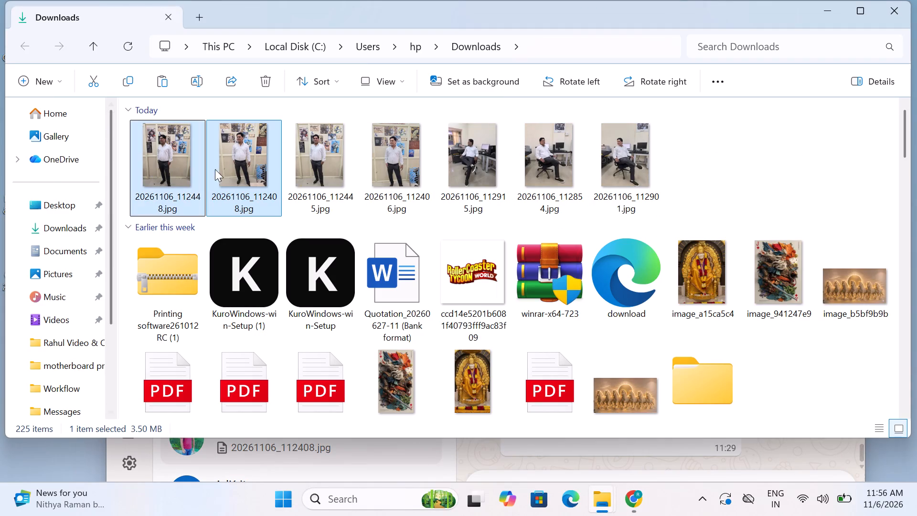
left_click(346, 151, "ctrl")
left_click(396, 166, "ctrl")
left_click(474, 157, "ctrl")
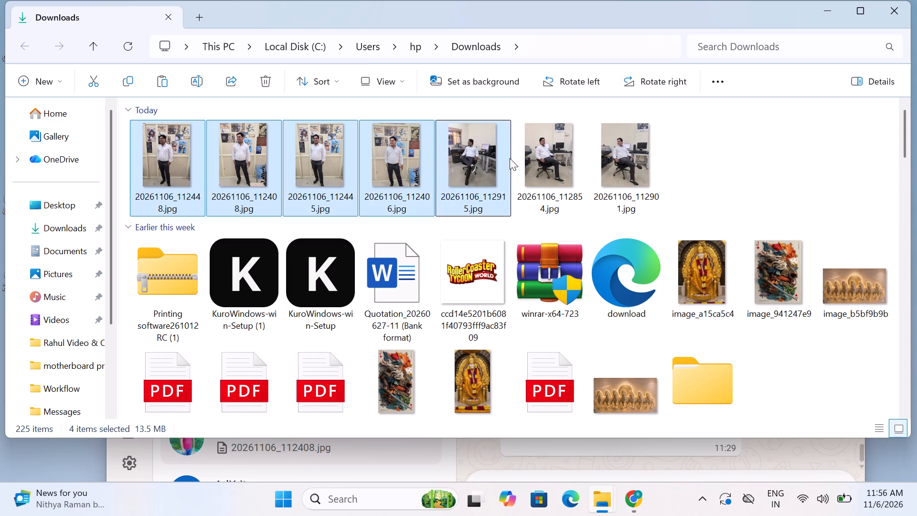
left_click(545, 154, "ctrl")
left_click(650, 151, "ctrl")
right_click(557, 148, "ctrl")
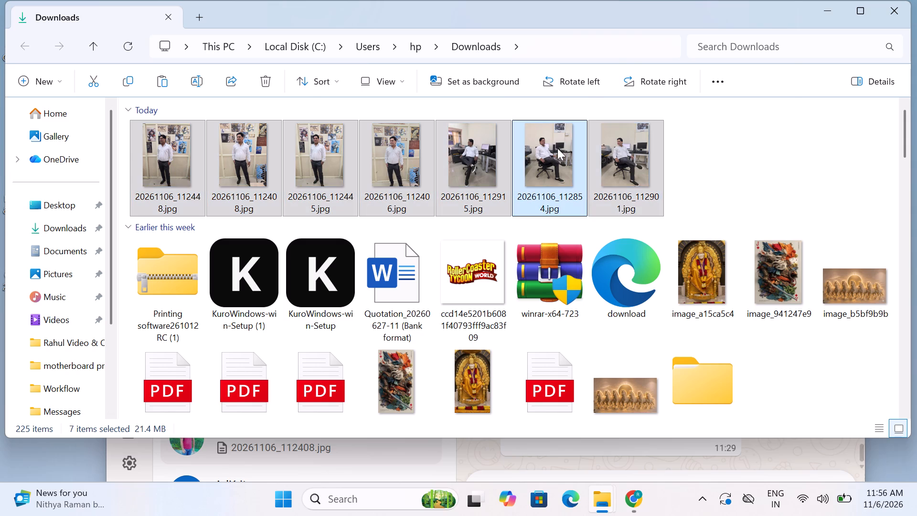
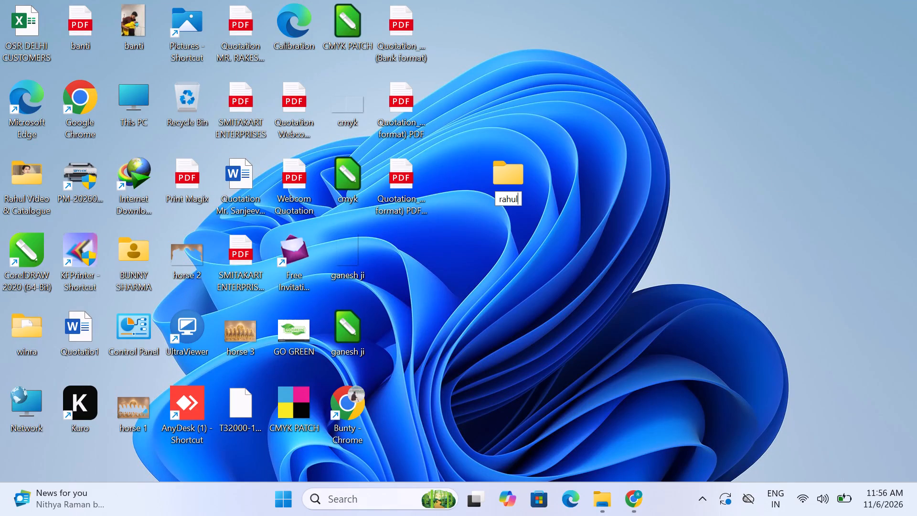
Finish naming the new desktop folder as "rahul collage".
type("collage")
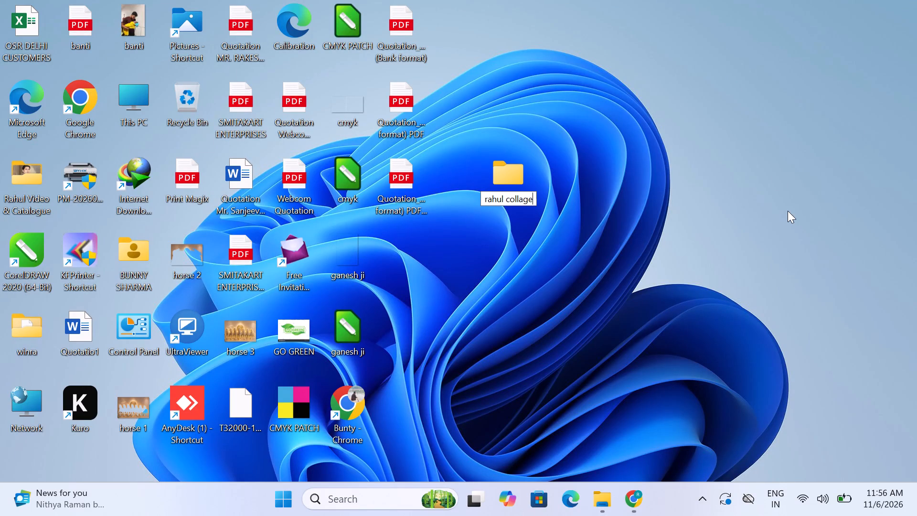
left_click(749, 255)
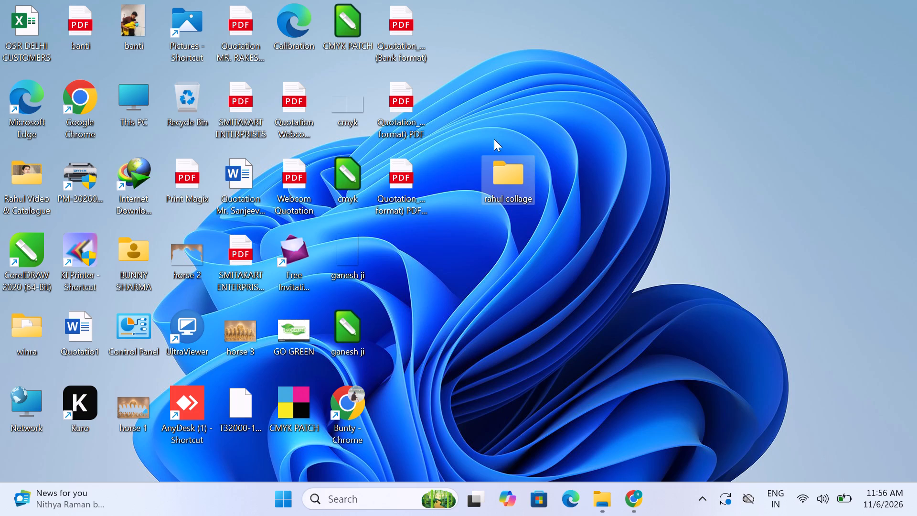
Paste the seven copied photos into the rahul collage folder and minimise its window.
double_click(507, 176)
key("ctrl+v")
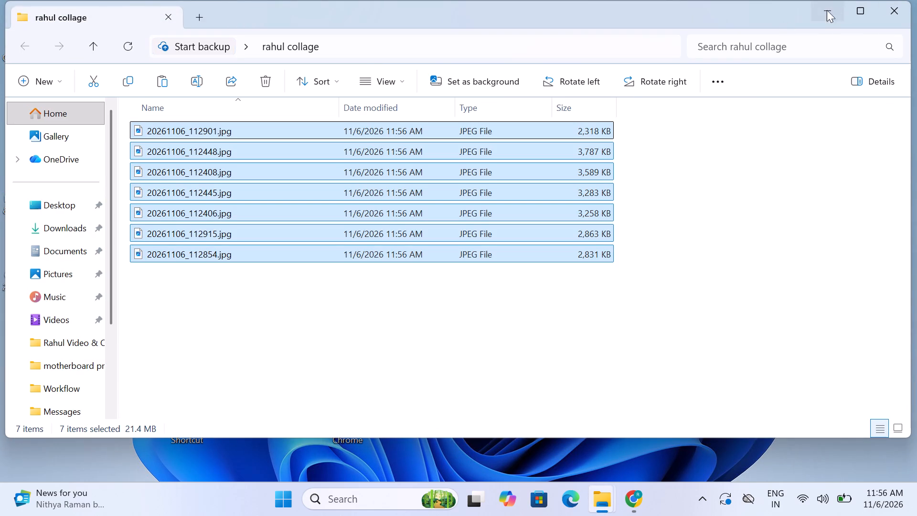
left_click(823, 12)
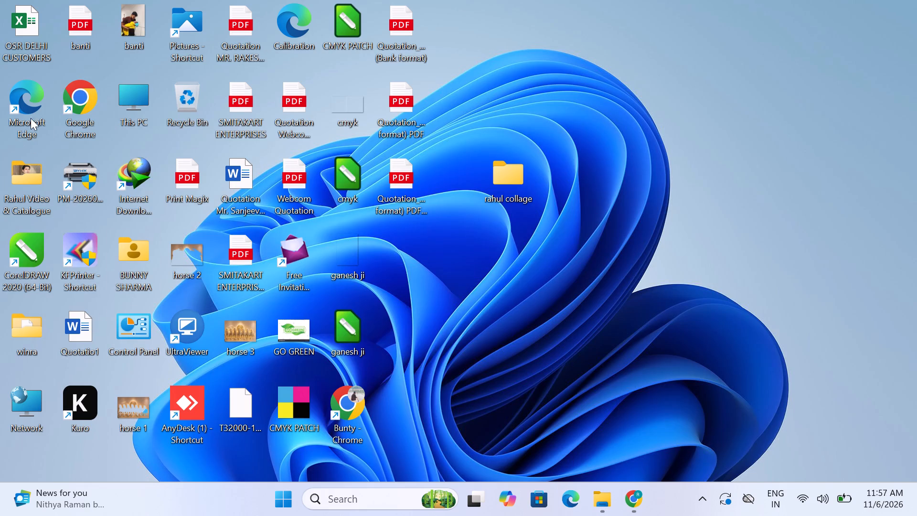
Open This PC from the desktop to view the available drives.
double_click(138, 101)
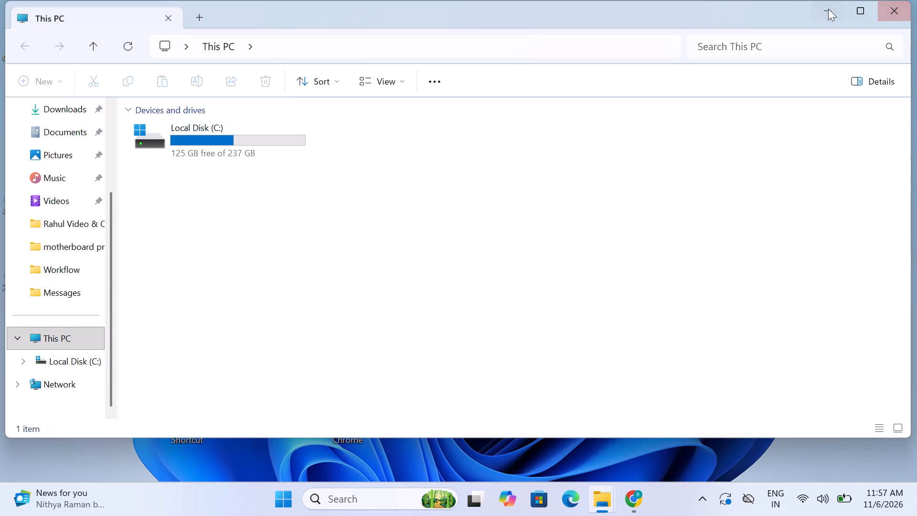
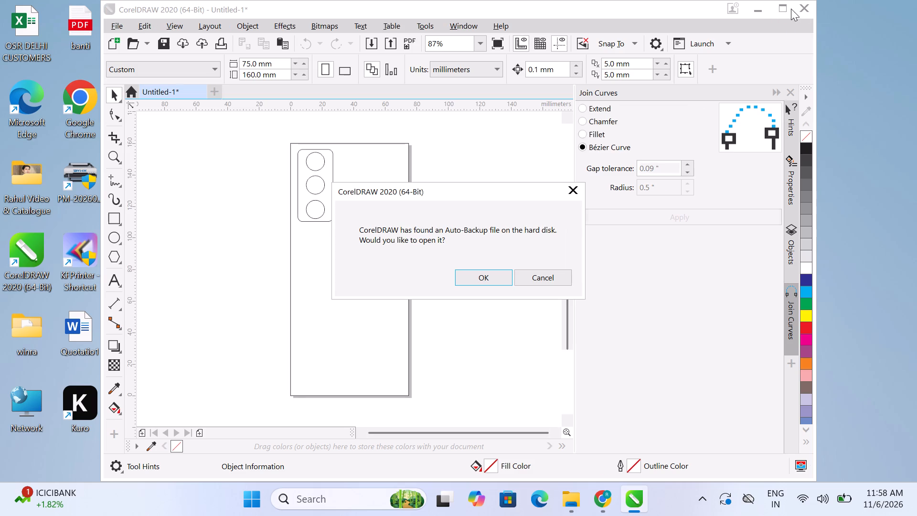
Switch to CorelDRAW, open the auto-backup files it offers to recover, and maximise its window.
left_click(484, 272)
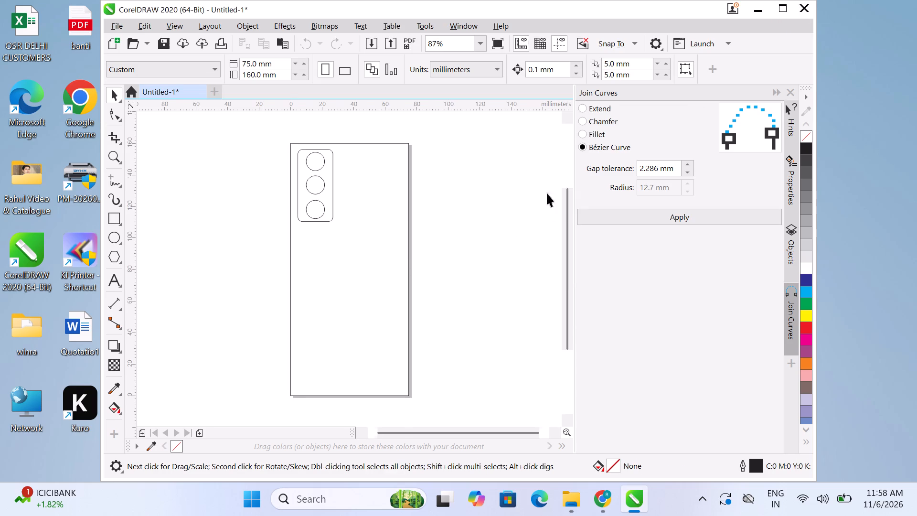
left_click(473, 285)
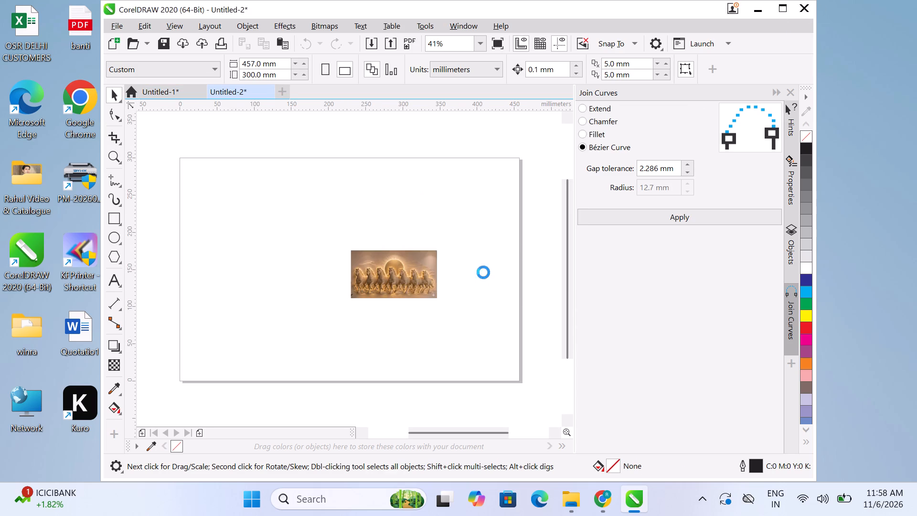
left_click(778, 10)
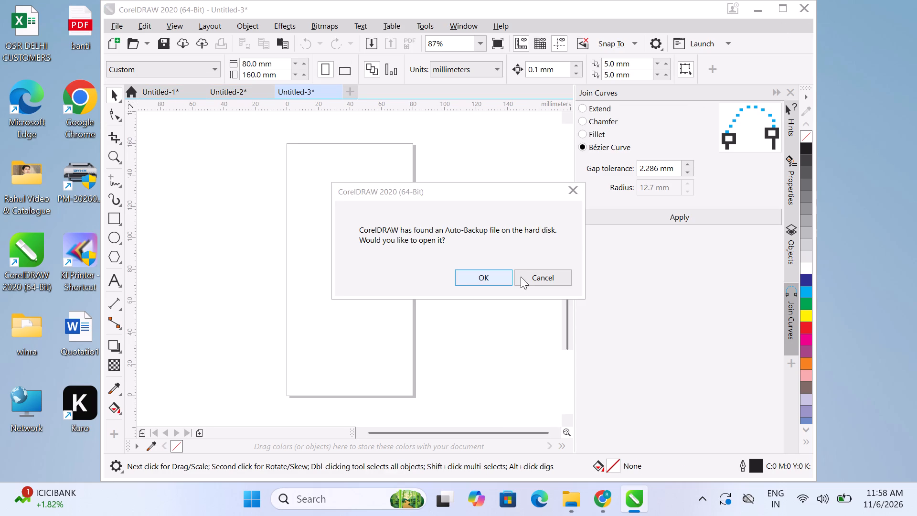
left_click(482, 276)
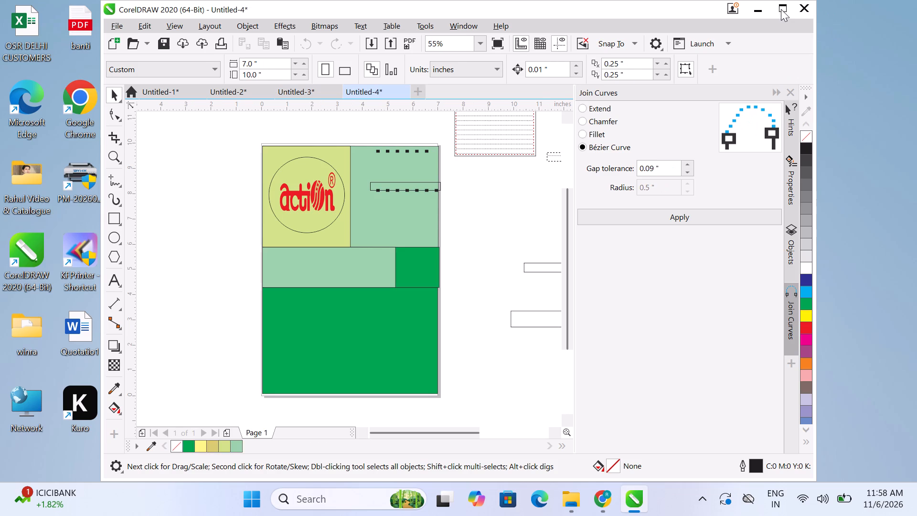
left_click(781, 9)
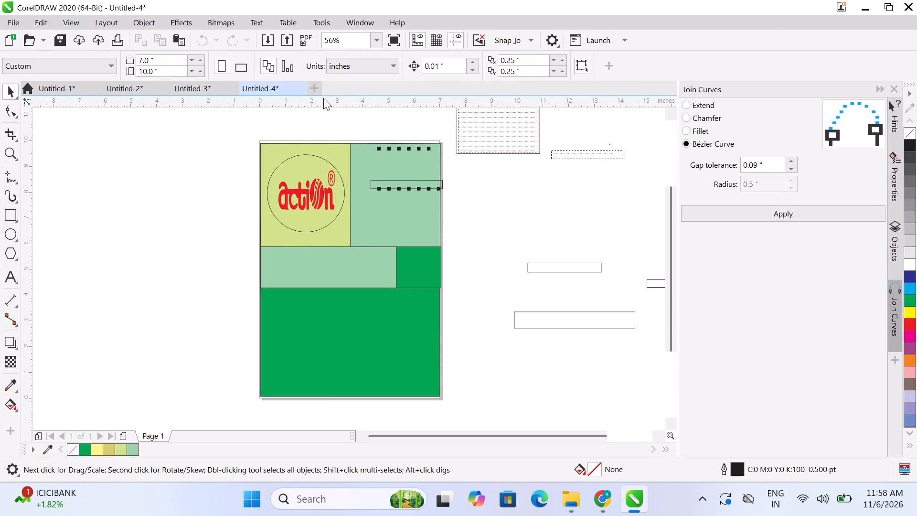
Create a new document 36 inches wide and 24 inches high.
left_click(16, 21)
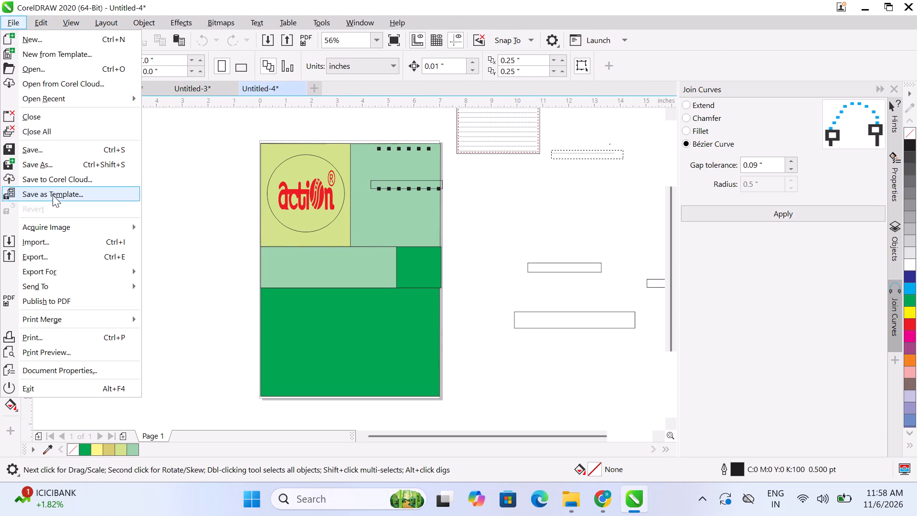
left_click(41, 45)
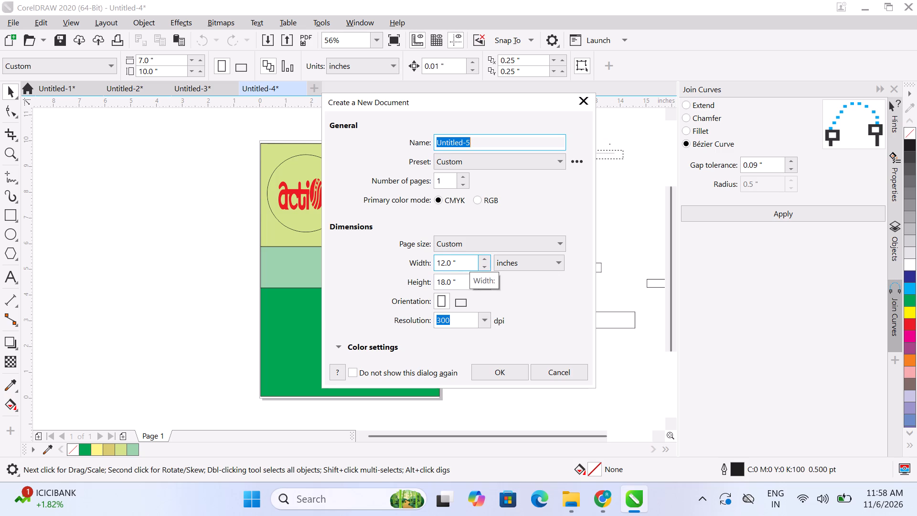
left_click_drag(465, 262, 414, 262)
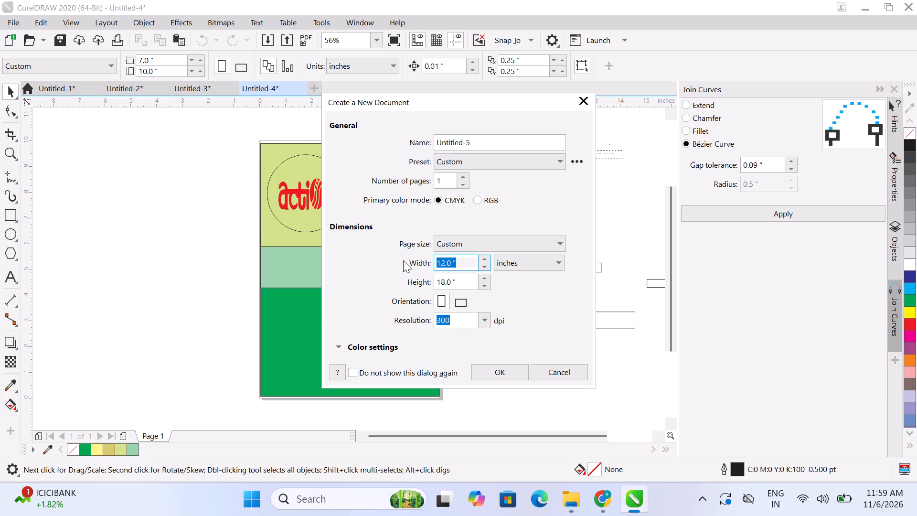
type("36")
left_click_drag(463, 284, 419, 280)
type("24")
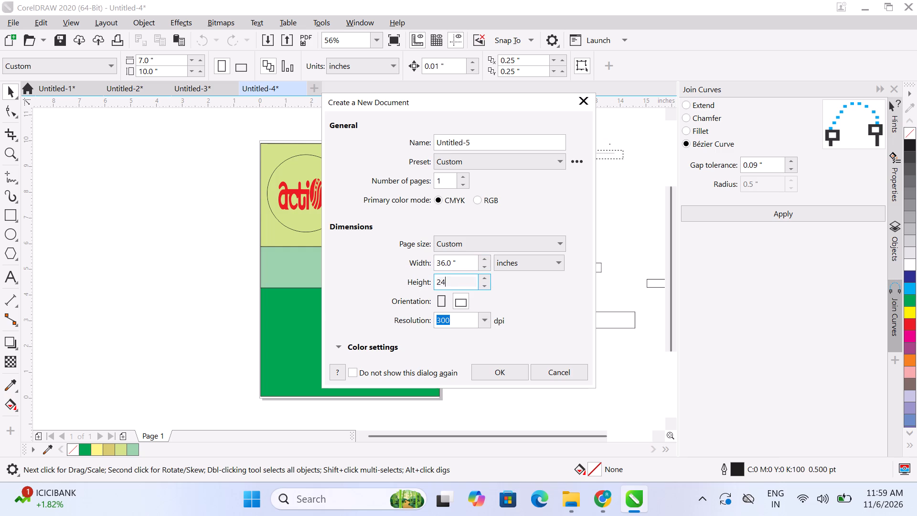
left_click(510, 376)
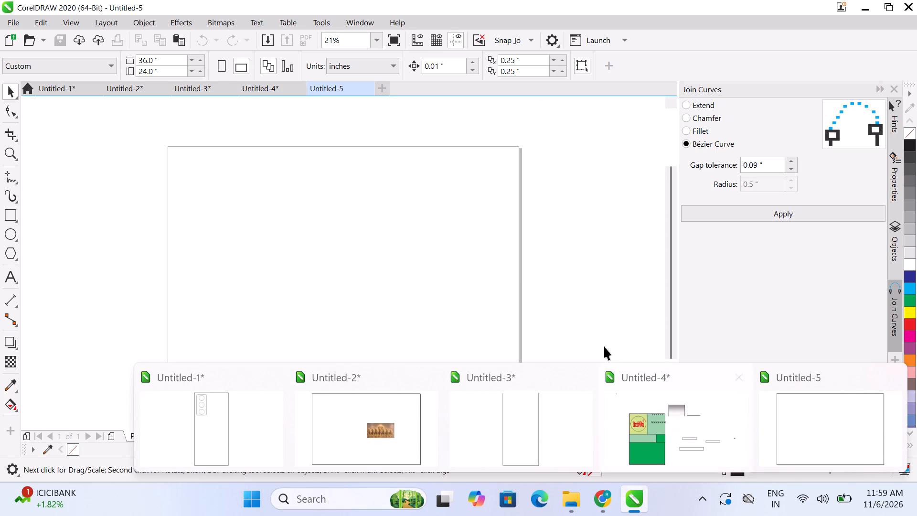
Select today's seven photos in the Downloads folder and try to open them as drawings.
left_click(9, 21)
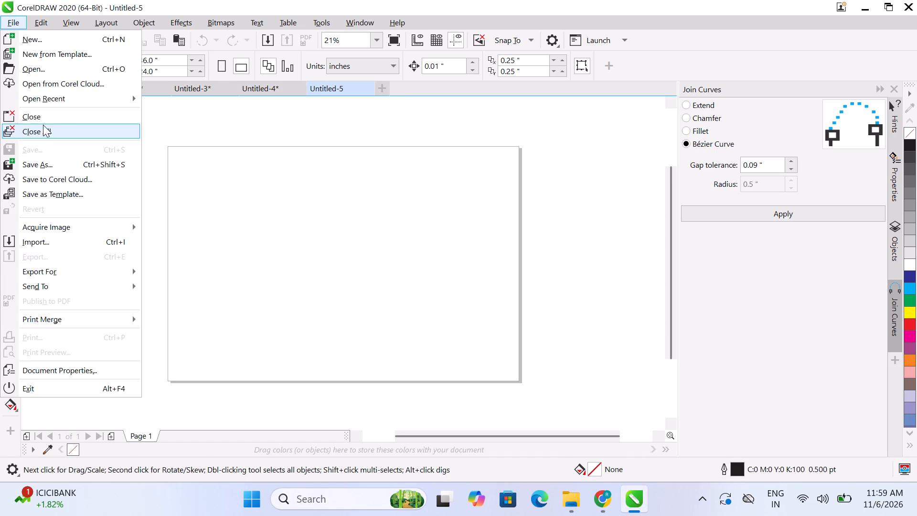
left_click(38, 68)
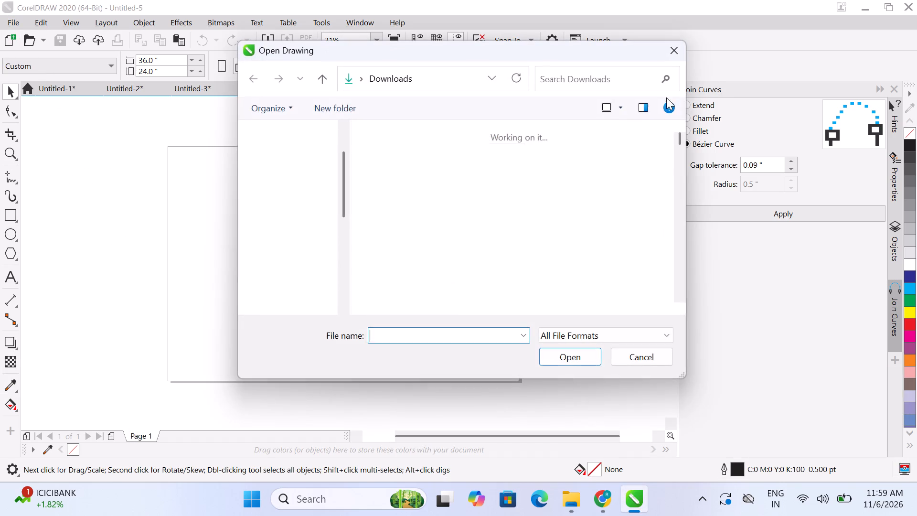
left_click(406, 191)
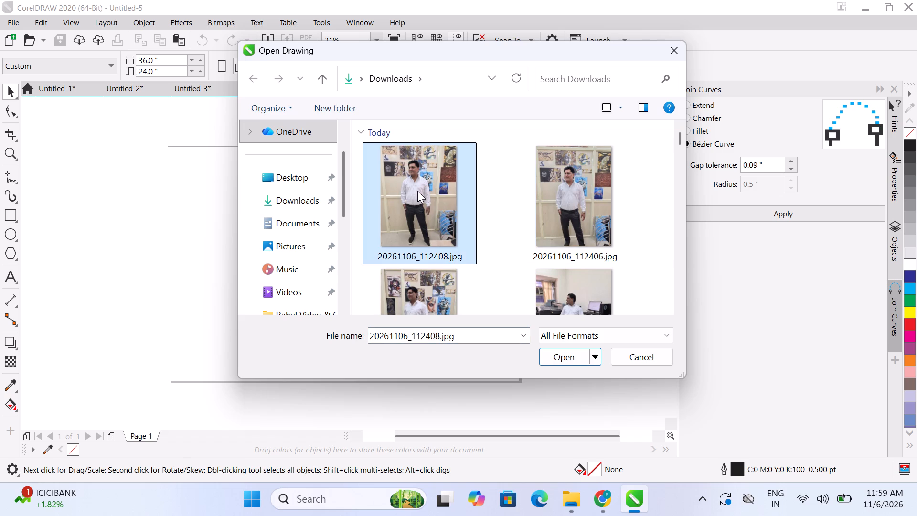
left_click(590, 188, "shift")
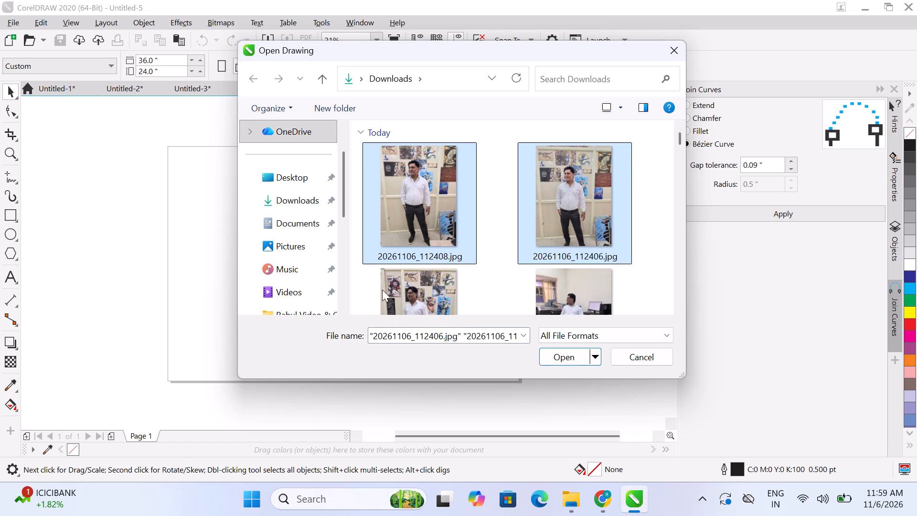
left_click(386, 291, "shift")
left_click(570, 263, "shift")
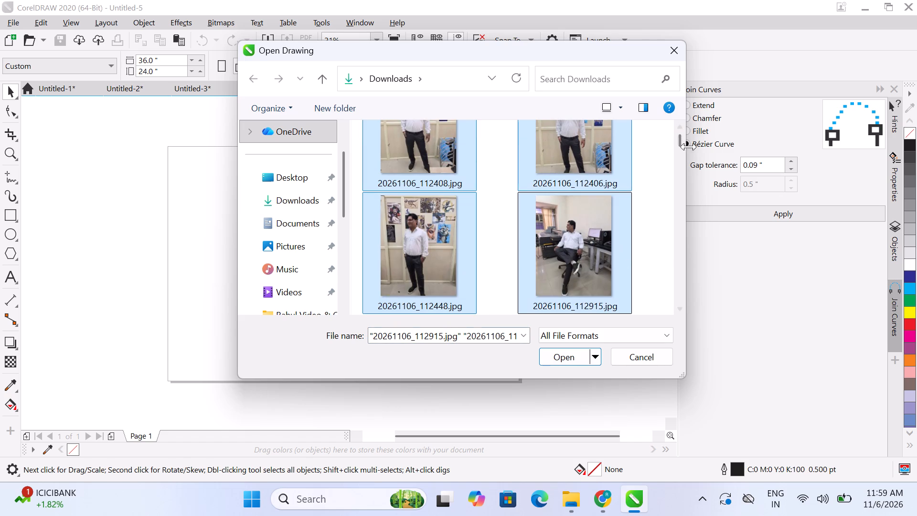
left_click(677, 143, "shift")
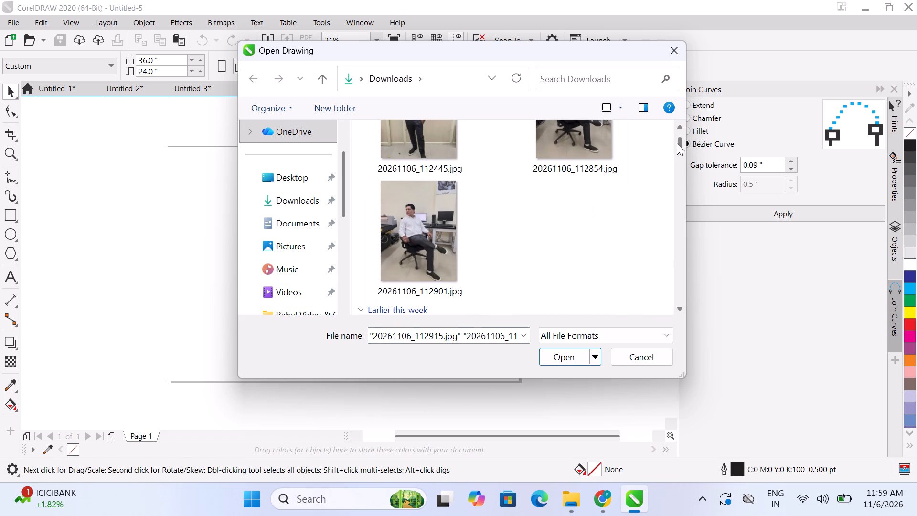
left_click(387, 247, "shift")
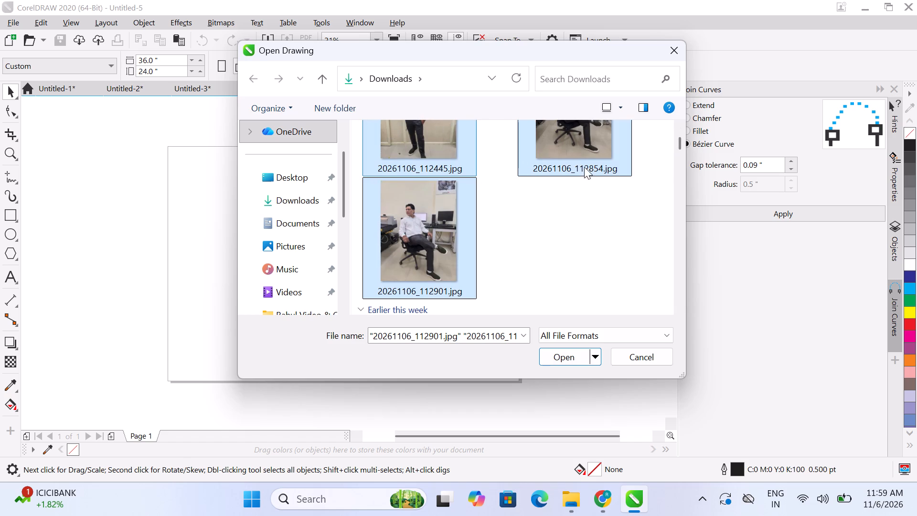
left_click_drag(677, 143, 677, 148, "shift")
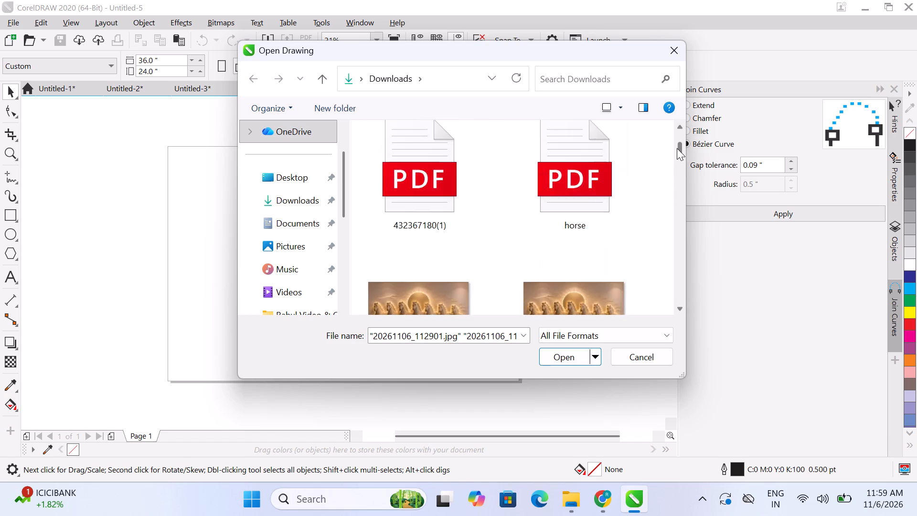
left_click_drag(677, 148, 681, 147, "shift")
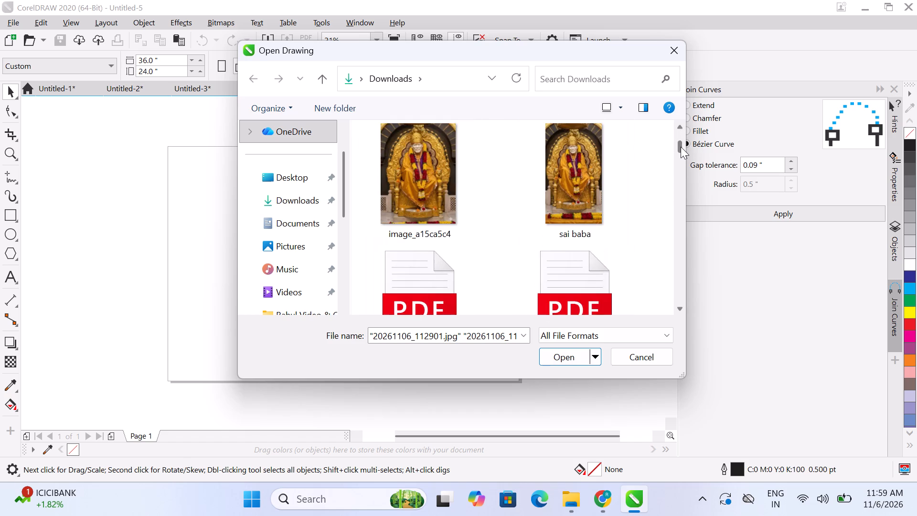
left_click_drag(681, 147, 682, 144, "shift")
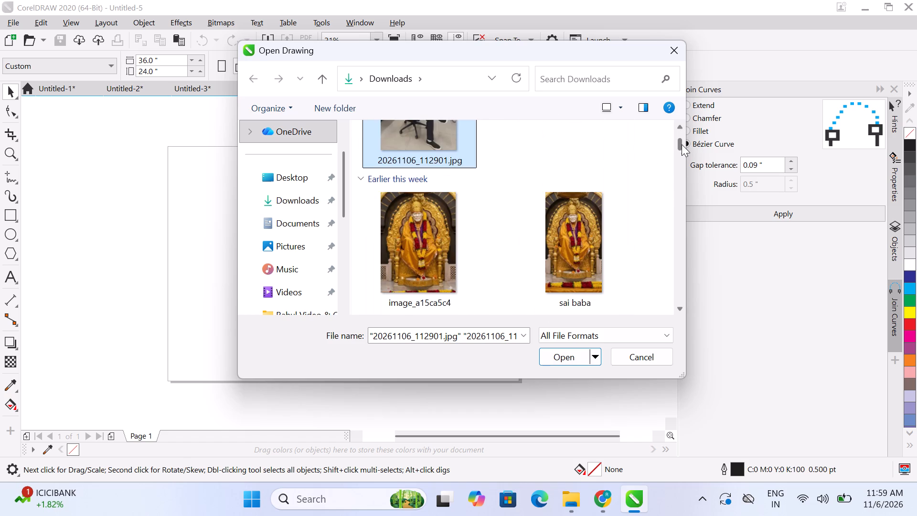
left_click_drag(682, 144, 685, 132, "shift")
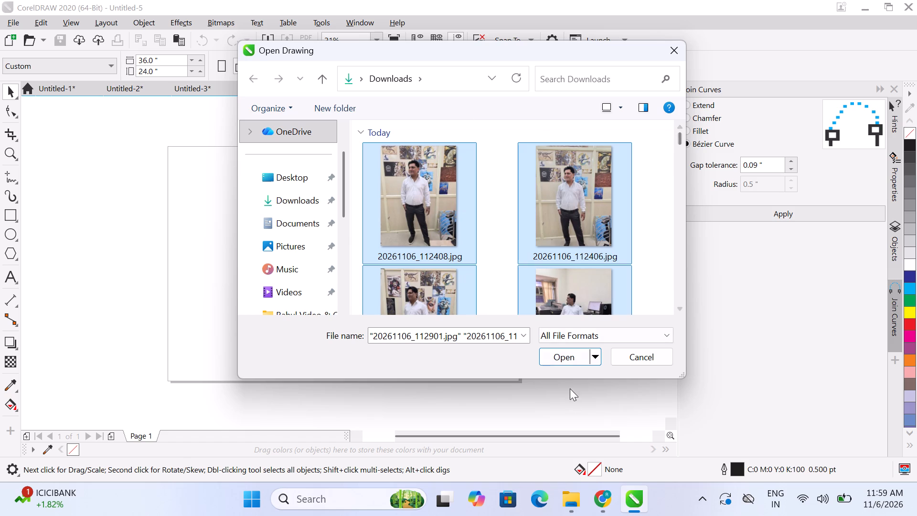
left_click(558, 357)
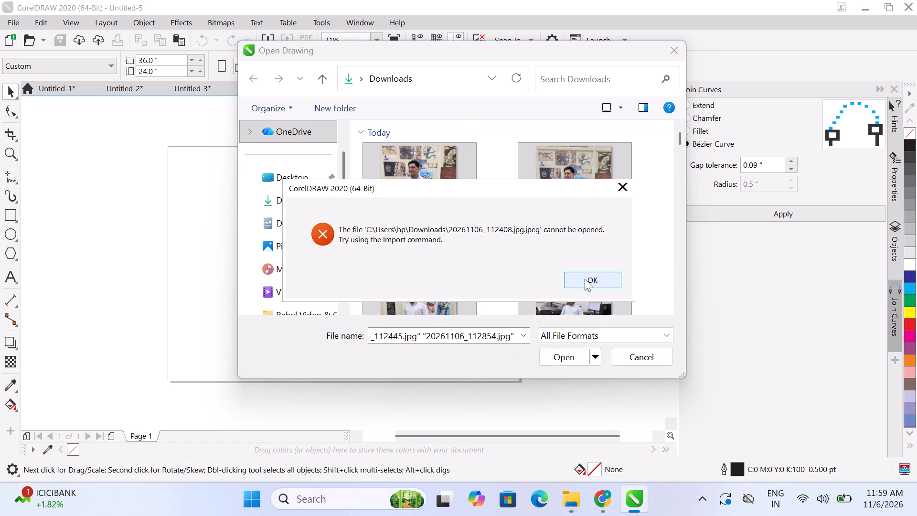
left_click(585, 279)
Place the seven selected photos onto the new document directly from the file dialog, and move the dialog clear of the page.
left_click_drag(416, 201, 203, 230)
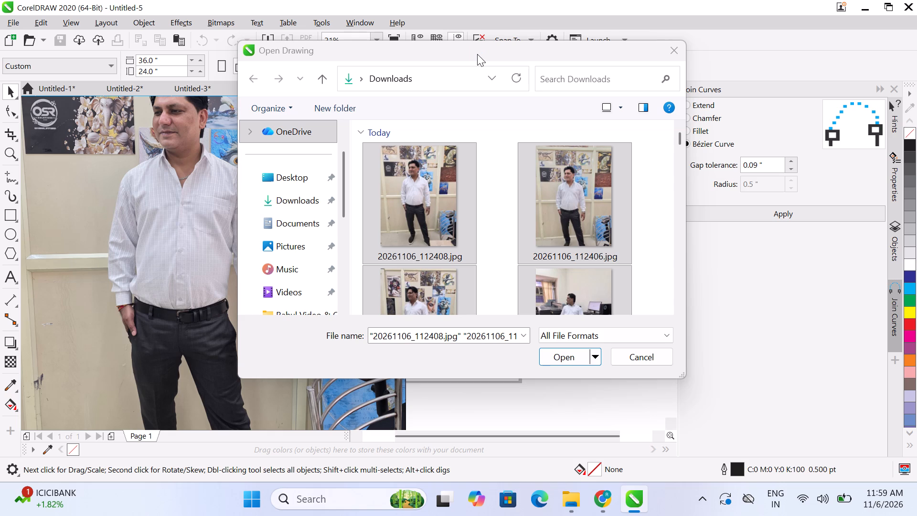
left_click_drag(477, 54, 785, 209)
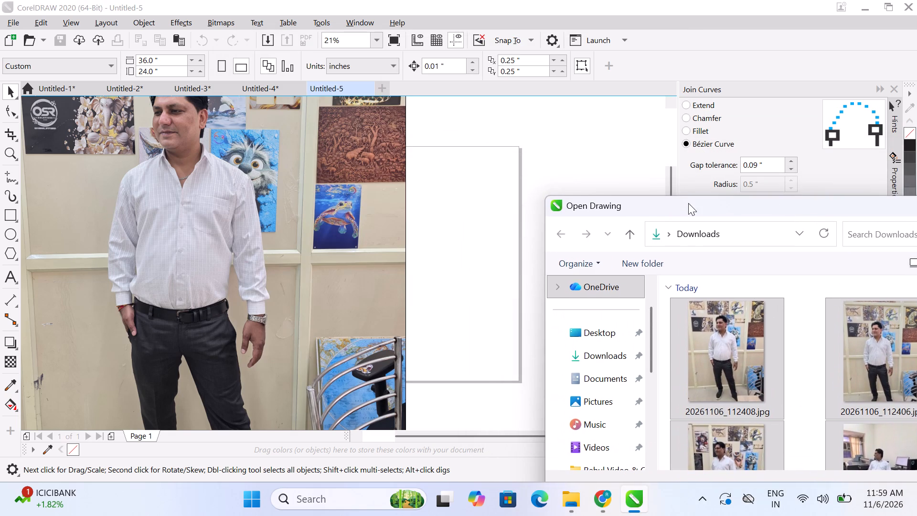
Move the top photo off the left side of the stack, to about X -24.4, Y 9.7 inches.
scroll(201, 199, "up", 6)
scroll(213, 215, "down", 10)
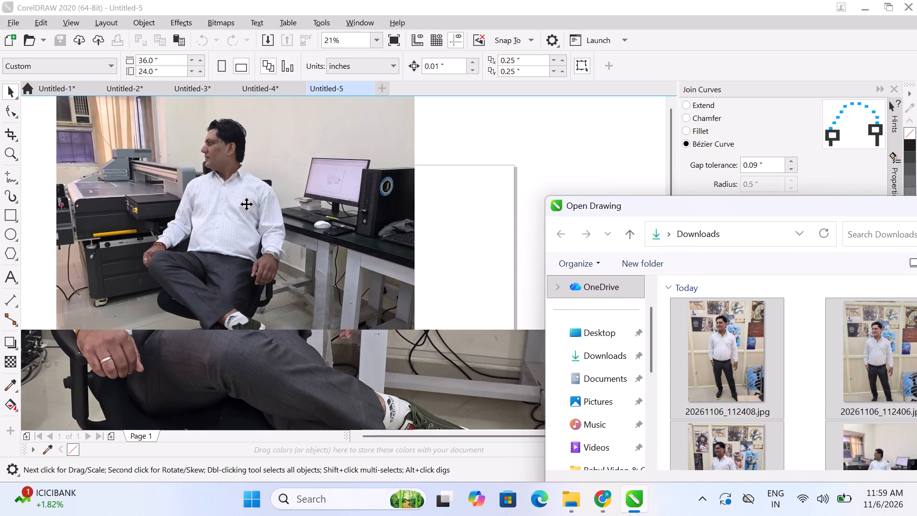
scroll(244, 209, "down", 2)
scroll(247, 204, "up", 1)
left_click_drag(242, 205, 237, 206)
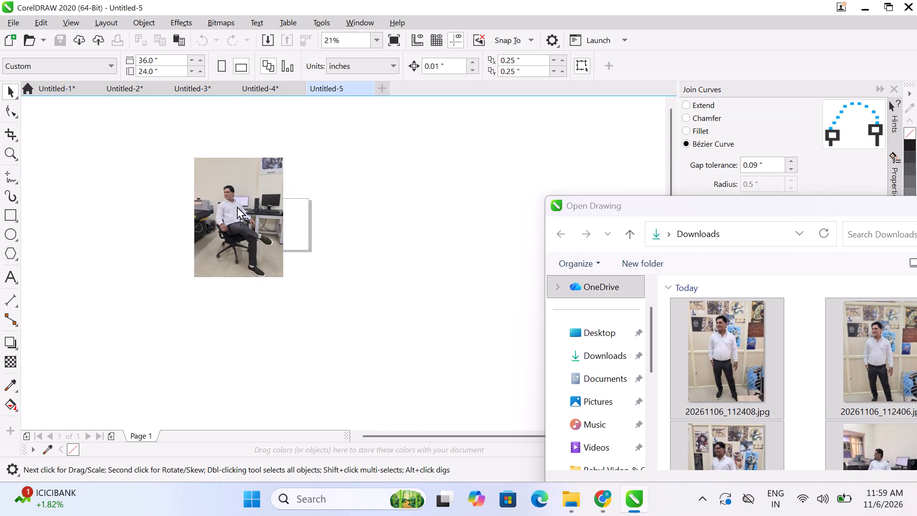
left_click_drag(237, 206, 181, 218)
Rotate the moved photo clockwise by slightly less than a quarter turn.
left_click(187, 206)
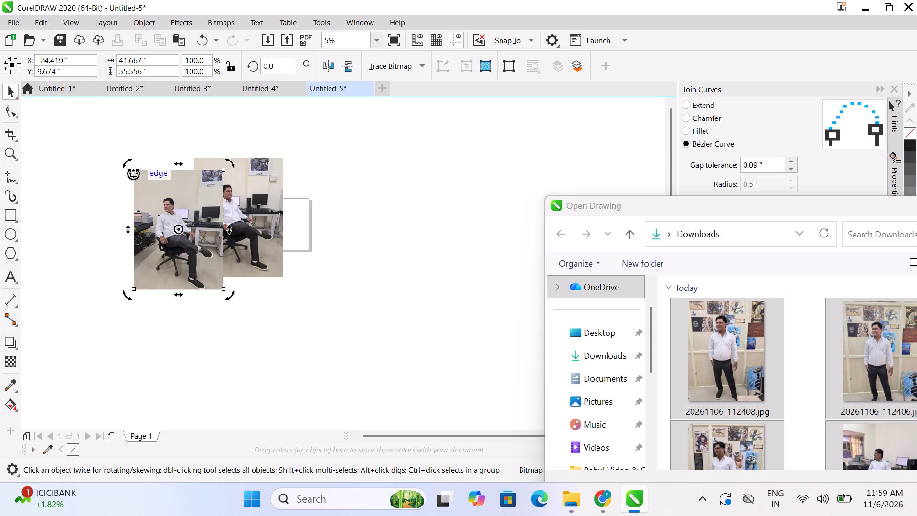
left_click_drag(134, 170, 139, 177)
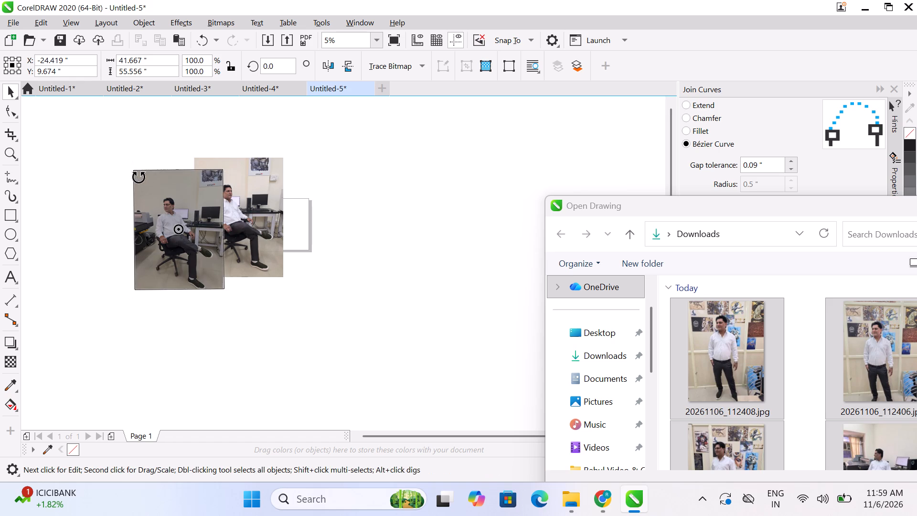
left_click_drag(139, 177, 185, 217)
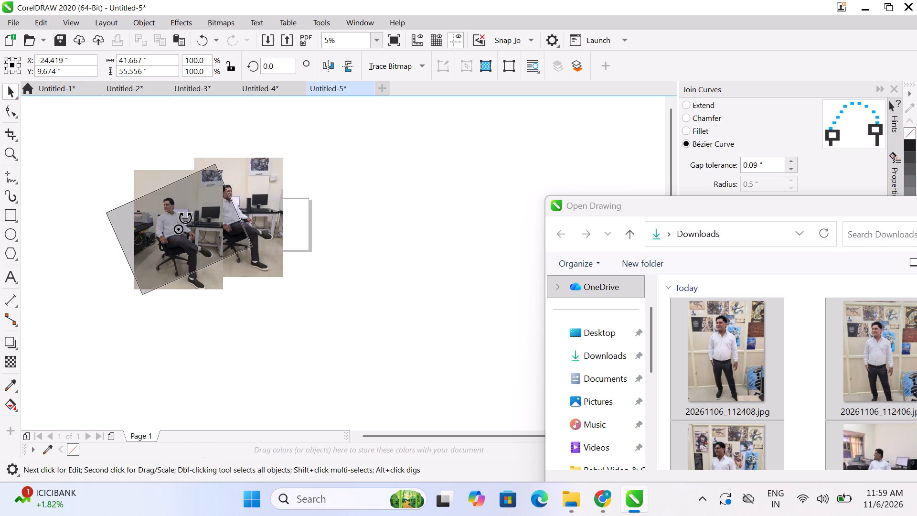
left_click_drag(185, 217, 189, 218)
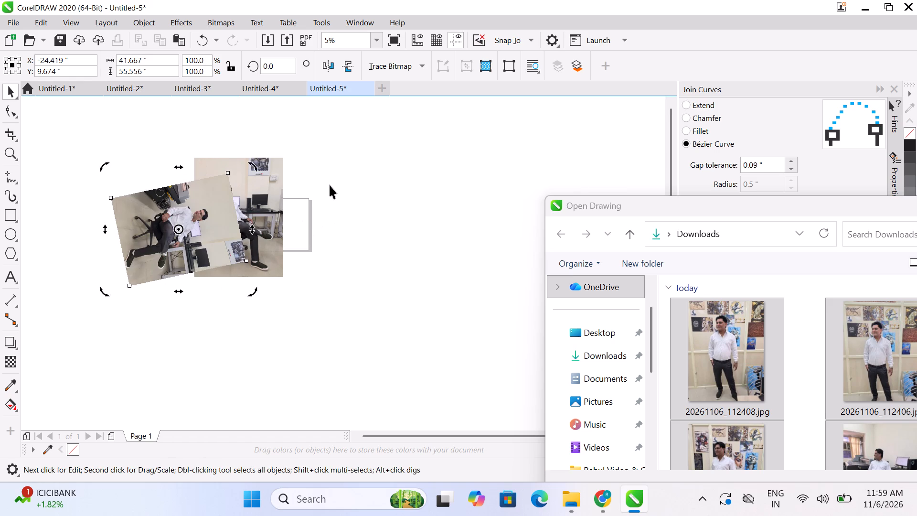
Move the top seated photo off the stack to about X 94.7, Y 18.8 inches and the standing one beneath to about X 43.8, Y -56.8.
left_click(327, 177)
left_click(260, 179)
key("BackSpace")
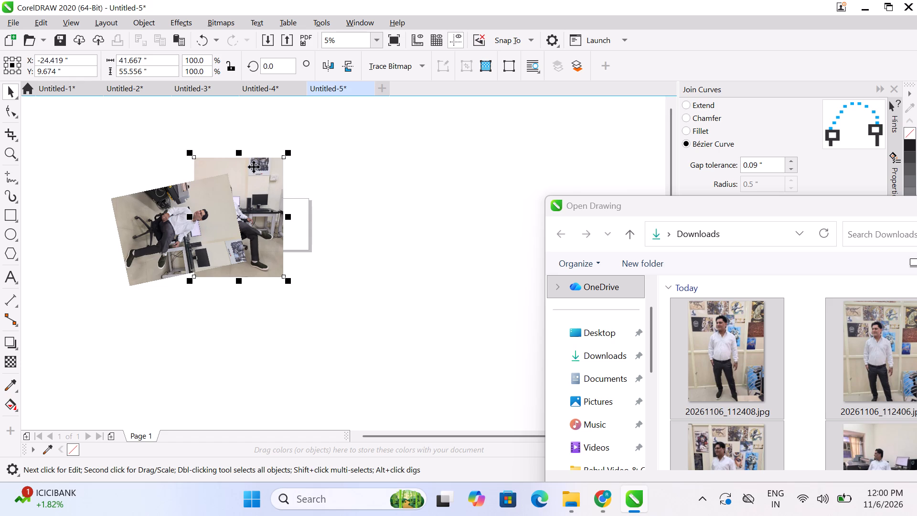
key("BackSpace")
key("Return")
left_click_drag(244, 177, 439, 170)
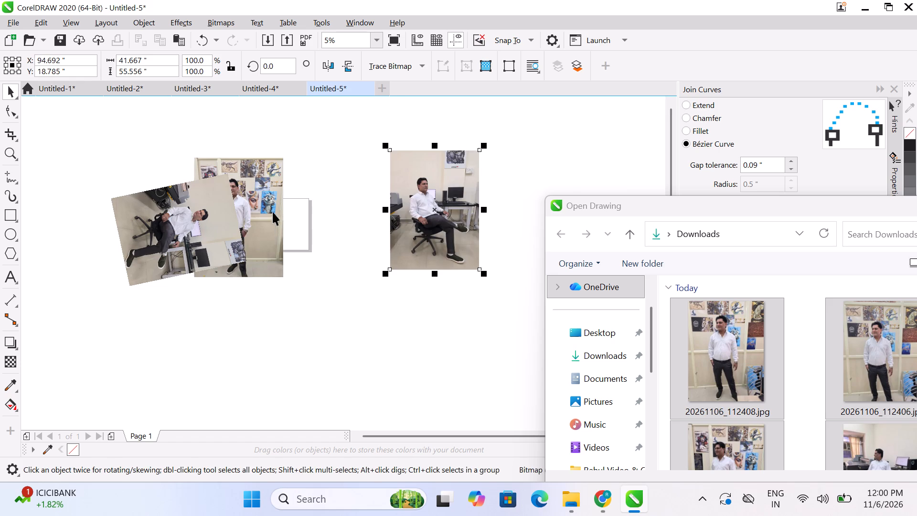
left_click_drag(253, 171, 340, 326)
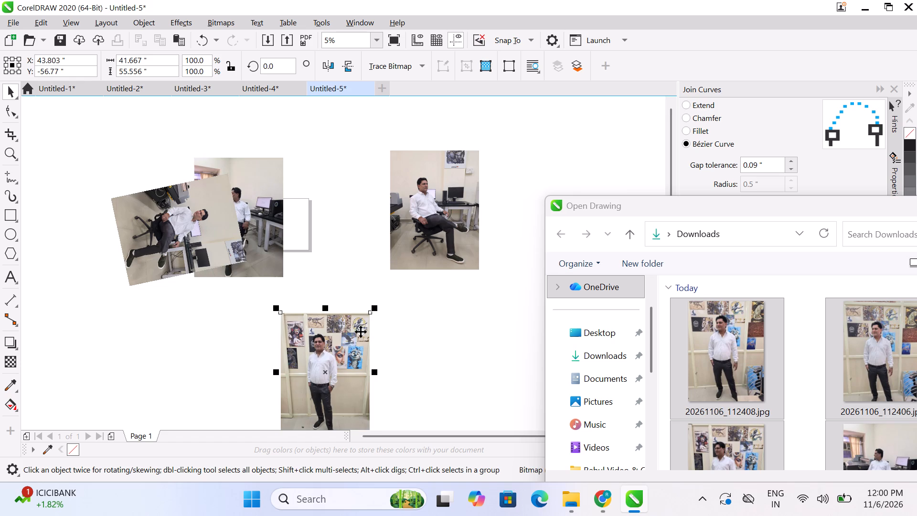
Cut the two separated photos and the seated photo now on top of the stack out of the document.
right_click(341, 331)
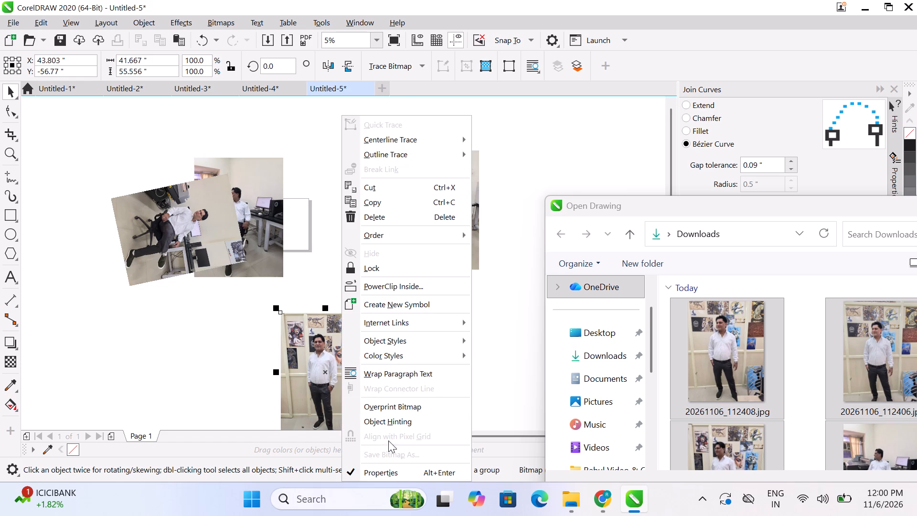
left_click(379, 184)
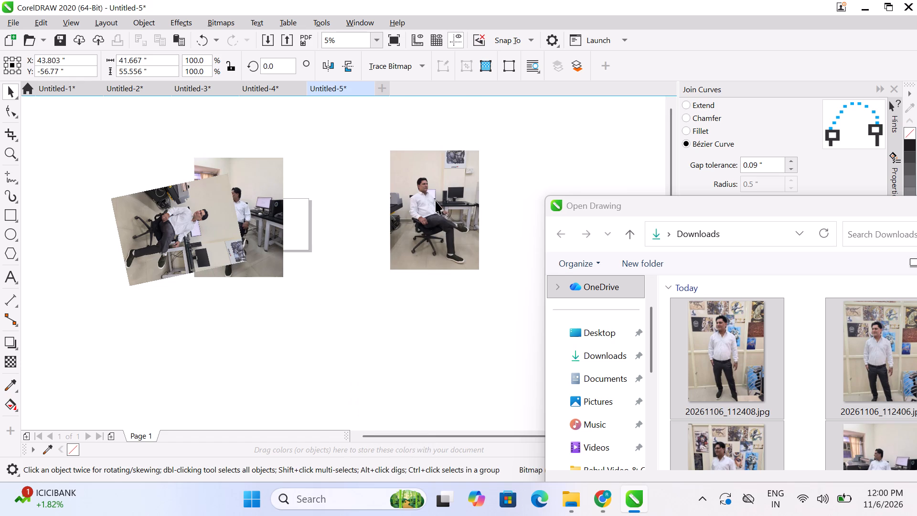
right_click(436, 201)
left_click(469, 186)
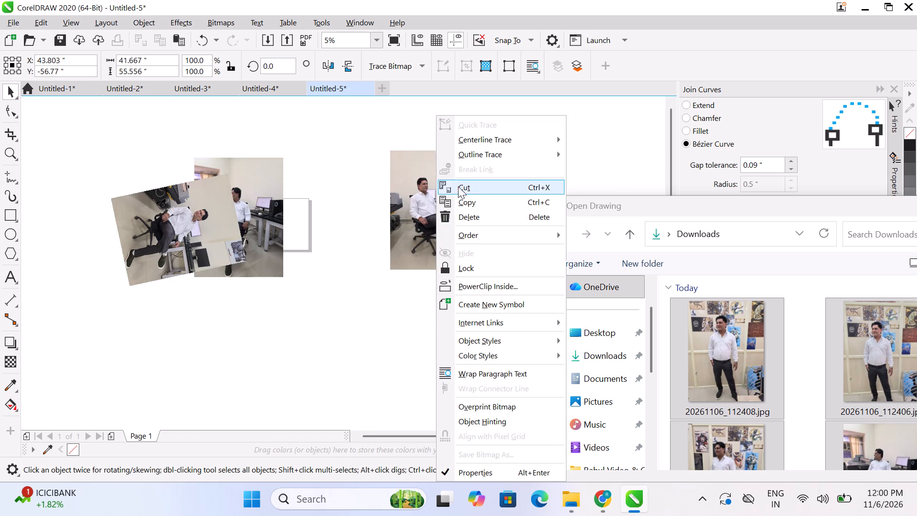
left_click(242, 198)
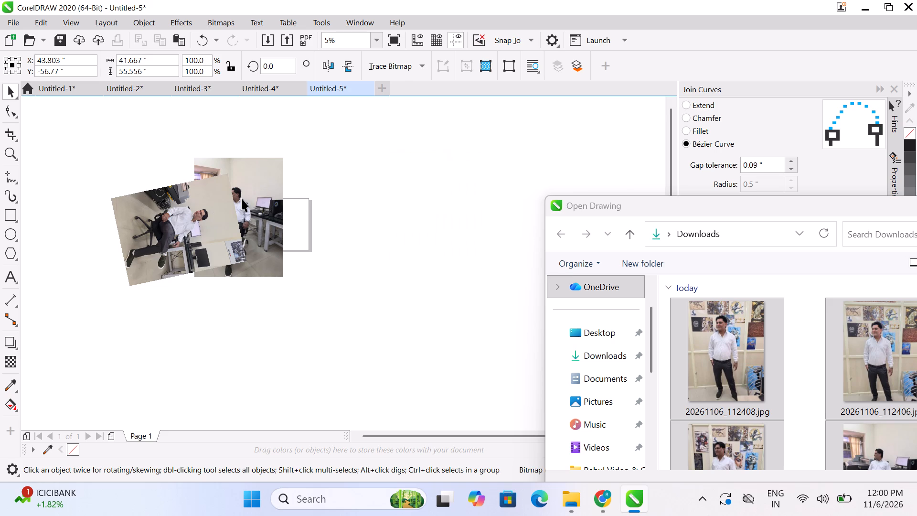
right_click(242, 198)
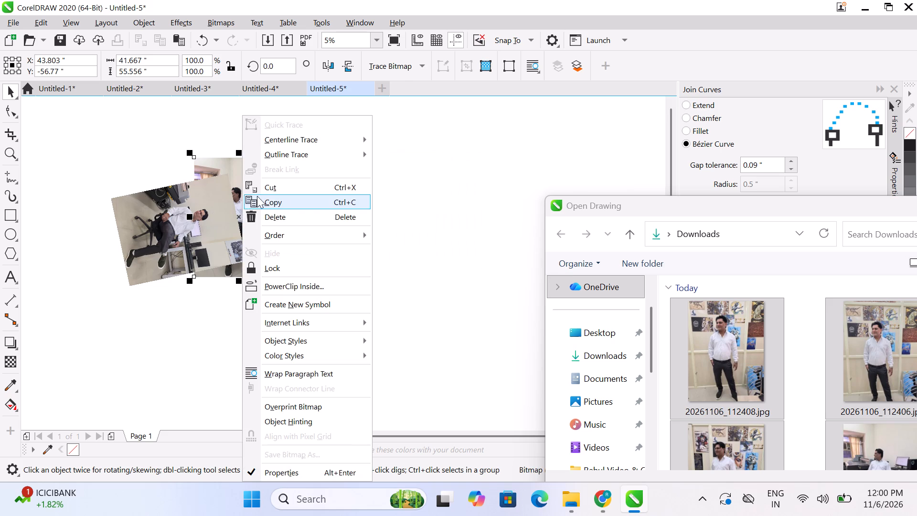
left_click(273, 187)
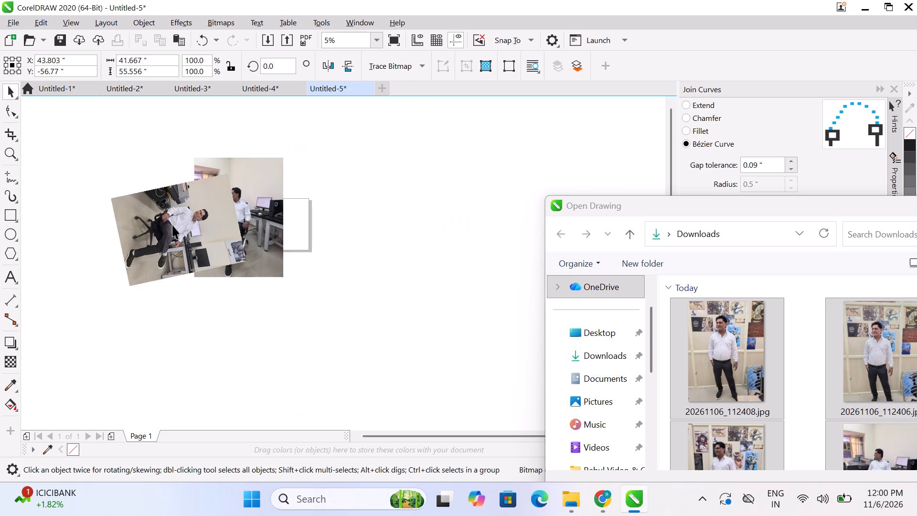
Move the rotated photo off the stack to the blank area beyond the page, about X 88.9, Y 5.5 inches.
left_click_drag(172, 225, 416, 234)
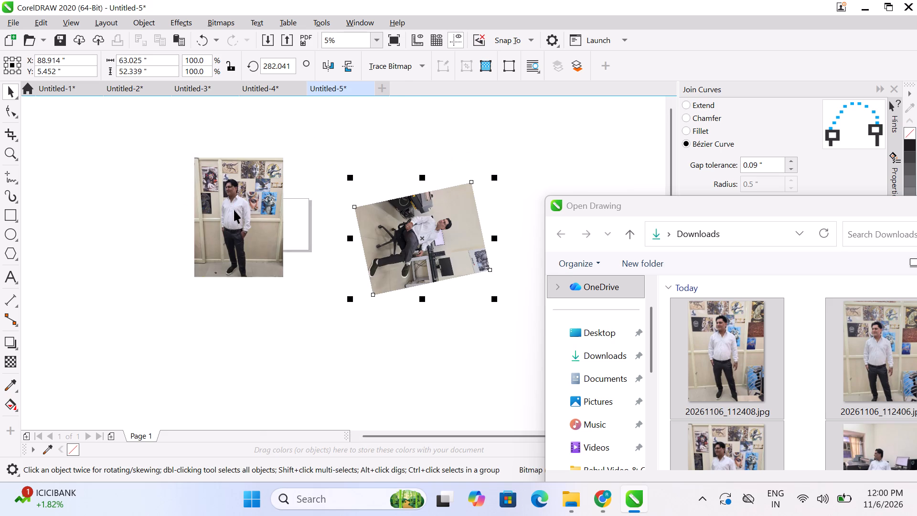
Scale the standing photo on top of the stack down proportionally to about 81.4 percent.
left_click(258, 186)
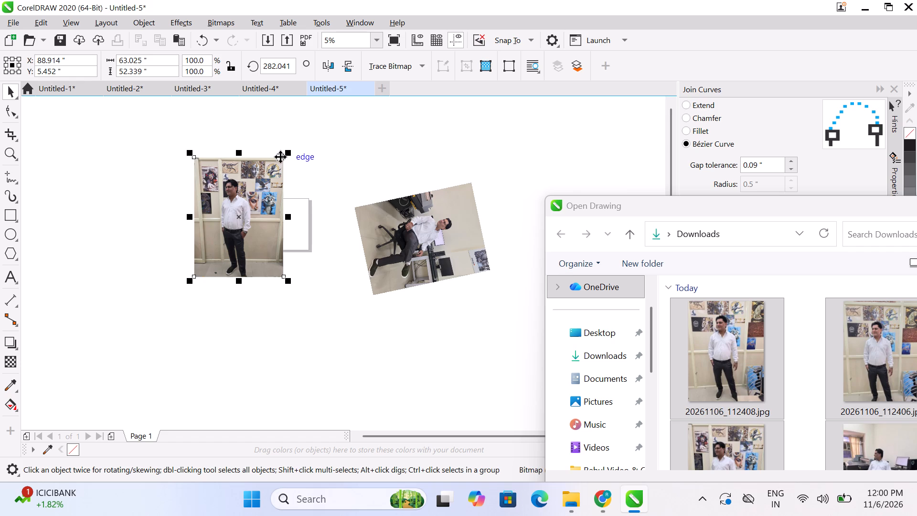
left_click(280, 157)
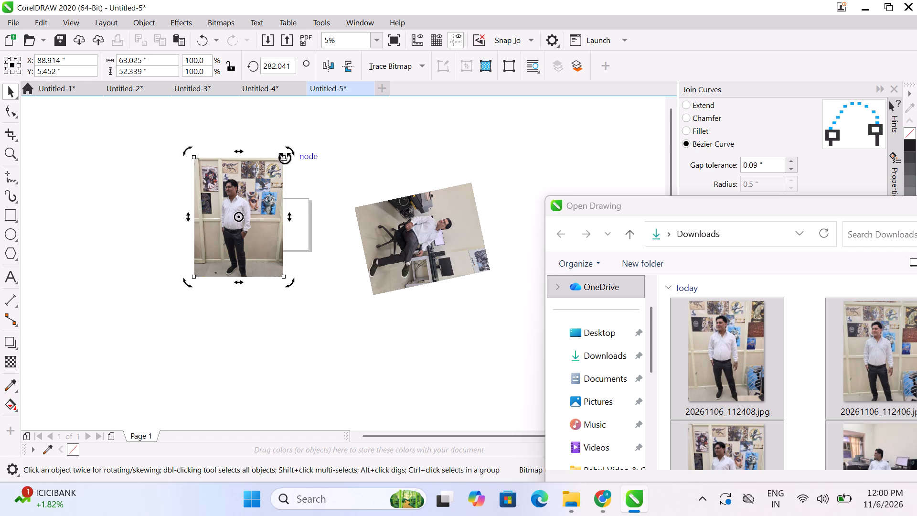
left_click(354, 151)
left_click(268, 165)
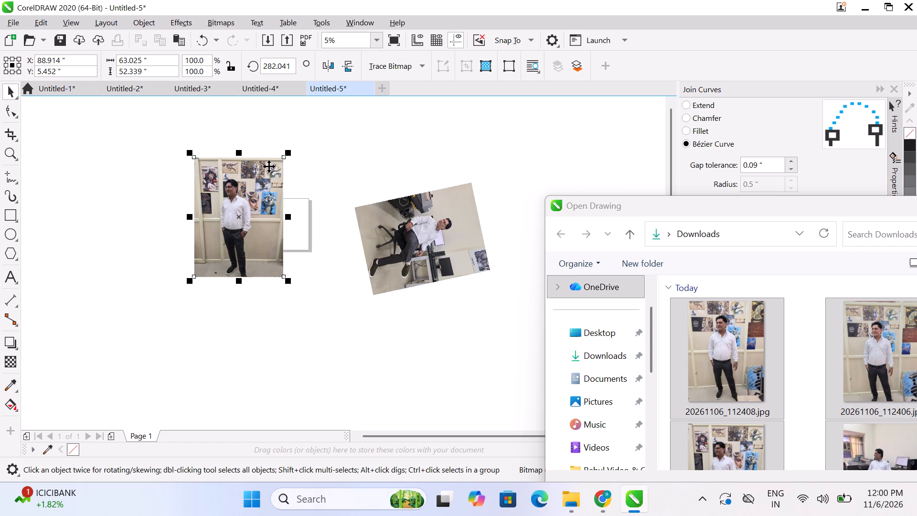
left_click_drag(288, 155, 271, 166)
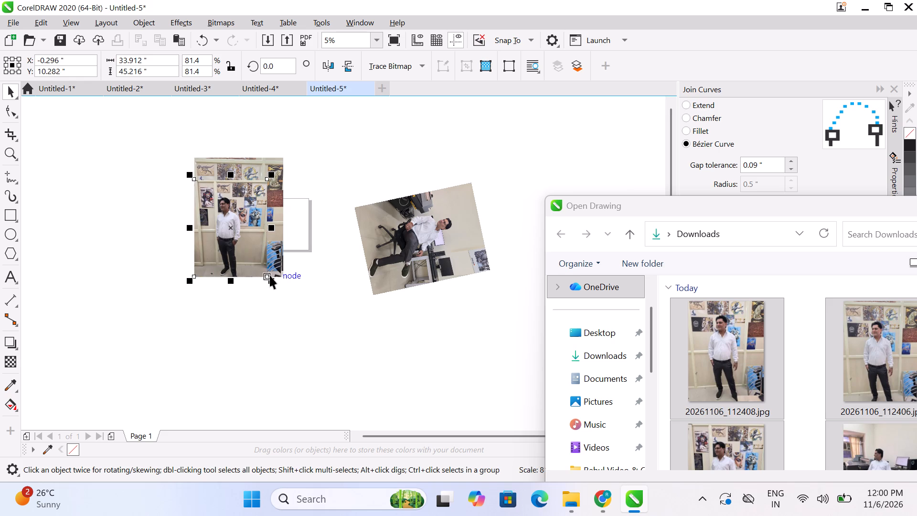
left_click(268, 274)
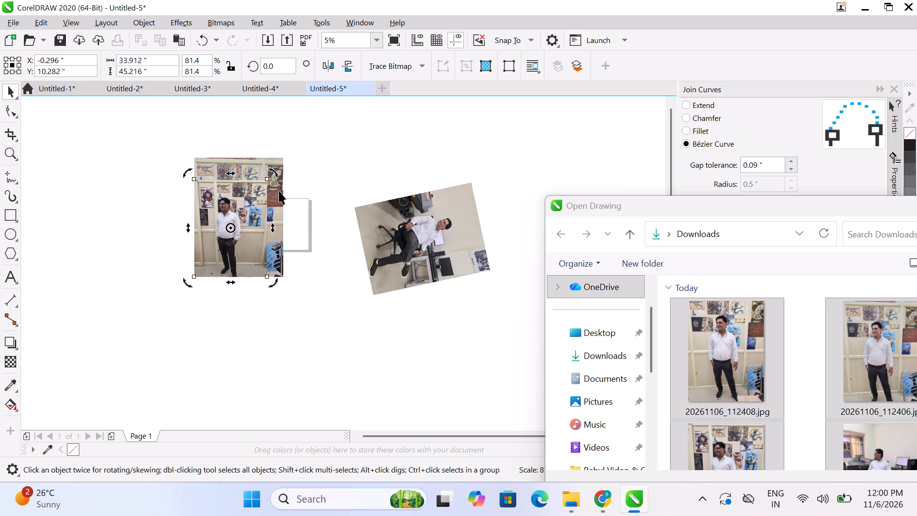
Pull the full-size standing photo beneath the reduced one off the stack, and cut both it and the rotated photo.
left_click_drag(274, 193, 496, 111)
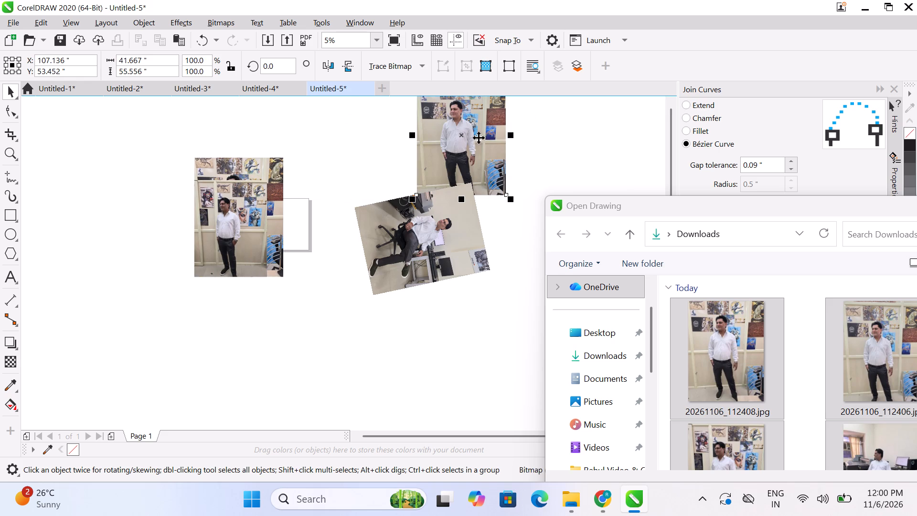
key("BackSpace")
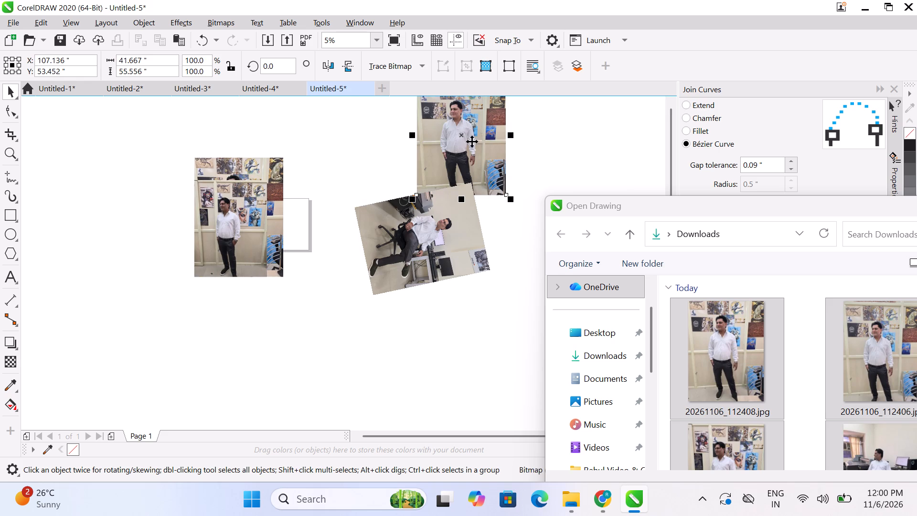
right_click(464, 136)
left_click(506, 190)
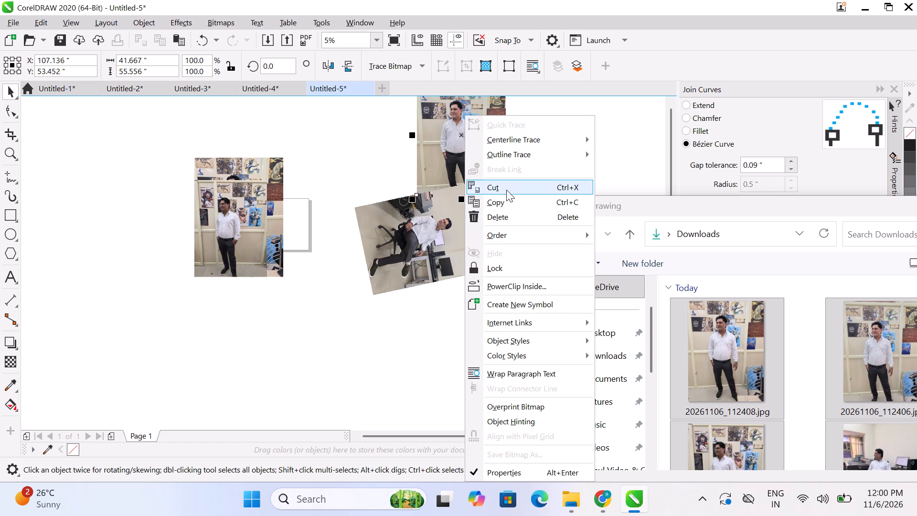
right_click(434, 215)
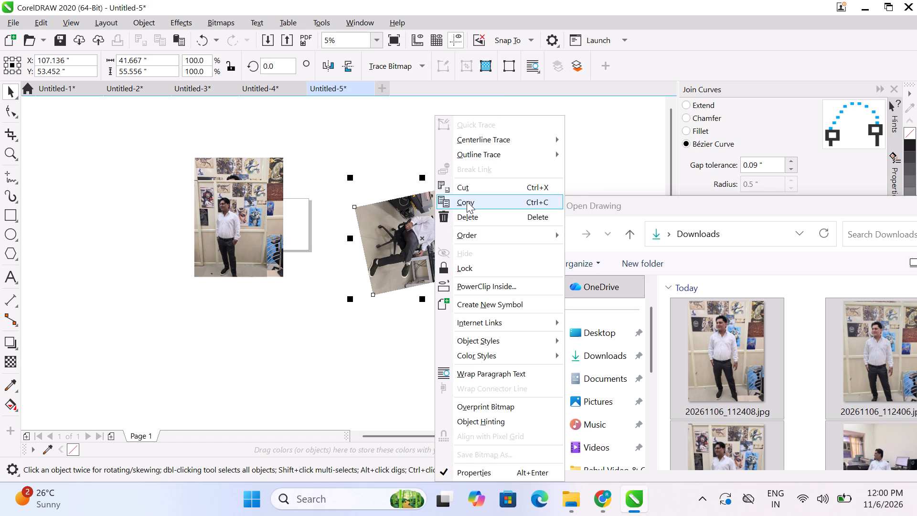
left_click(470, 187)
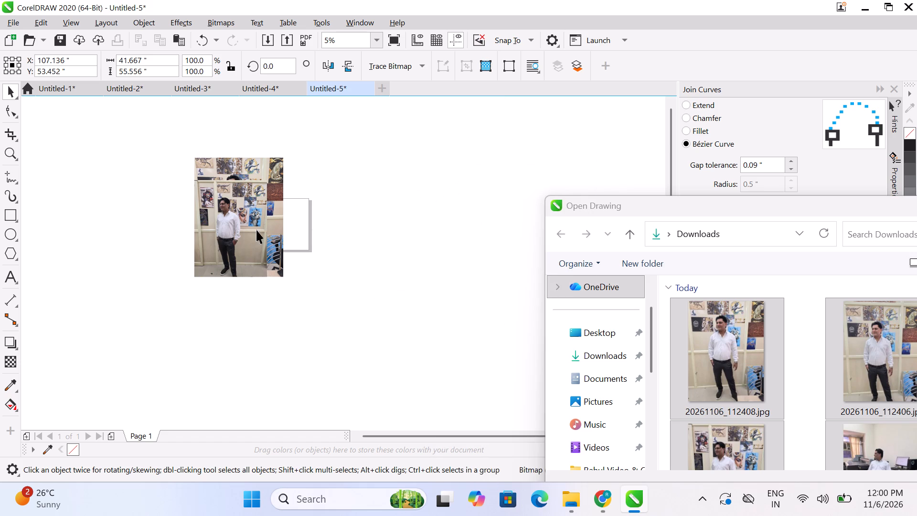
Clear the page by moving the reduced photo beside it and the full-size photo below it, to about X 51.1, Y -41.7 inches.
left_click(234, 191)
left_click_drag(237, 209, 326, 223)
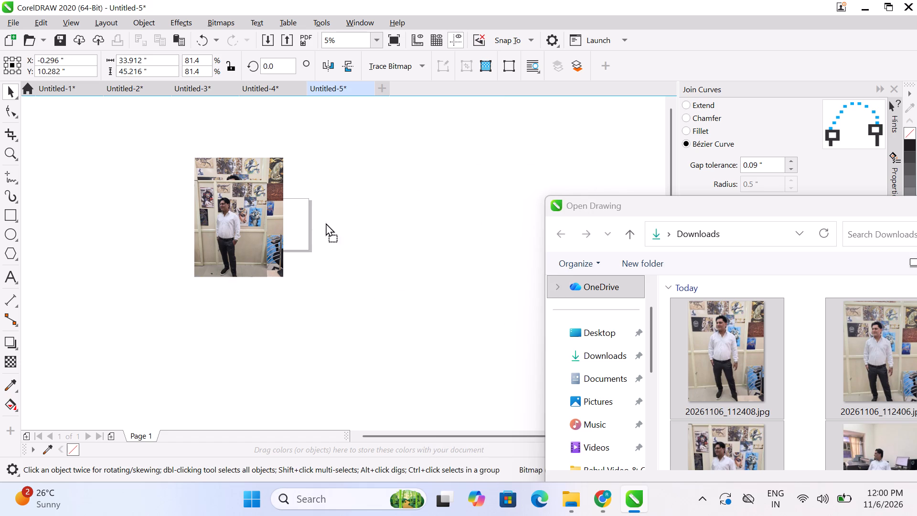
left_click_drag(326, 223, 403, 189)
left_click_drag(239, 204, 341, 326)
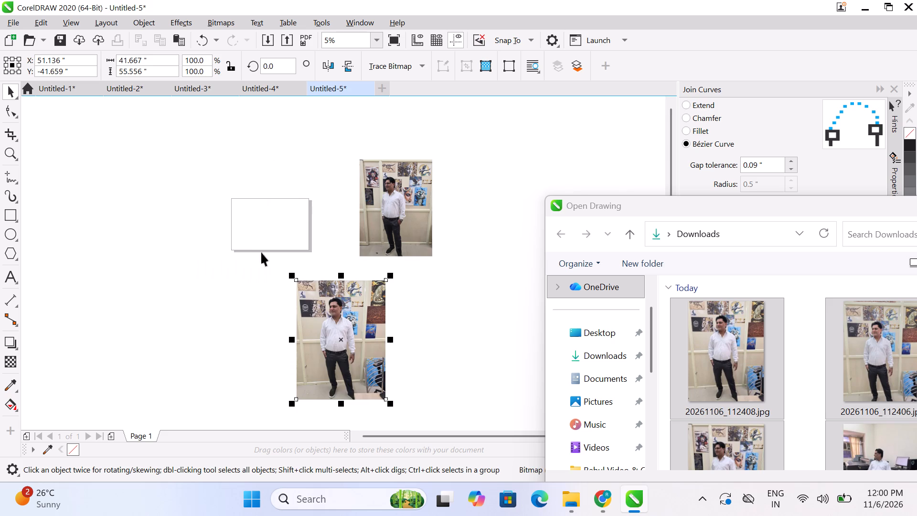
Cut the reduced standing photo beside the page out of the document.
left_click(400, 179)
key("BackSpace")
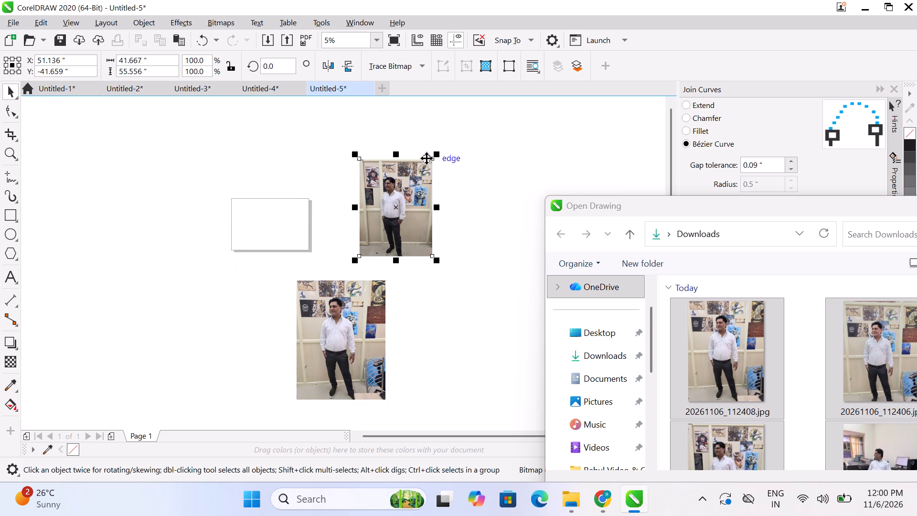
right_click(392, 210)
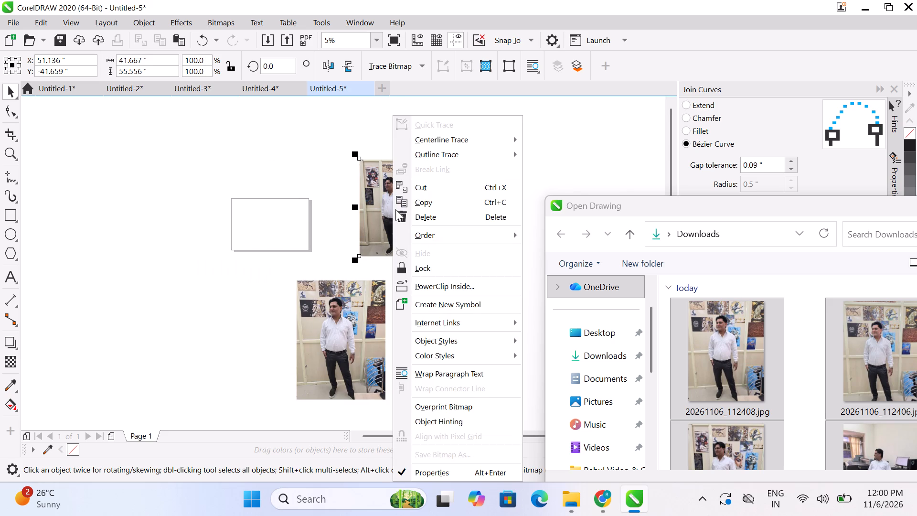
left_click(434, 184)
Scale the remaining photo below the page down proportionally to about 37 percent, roughly 15.5 by 20.6 inches.
left_click(353, 323)
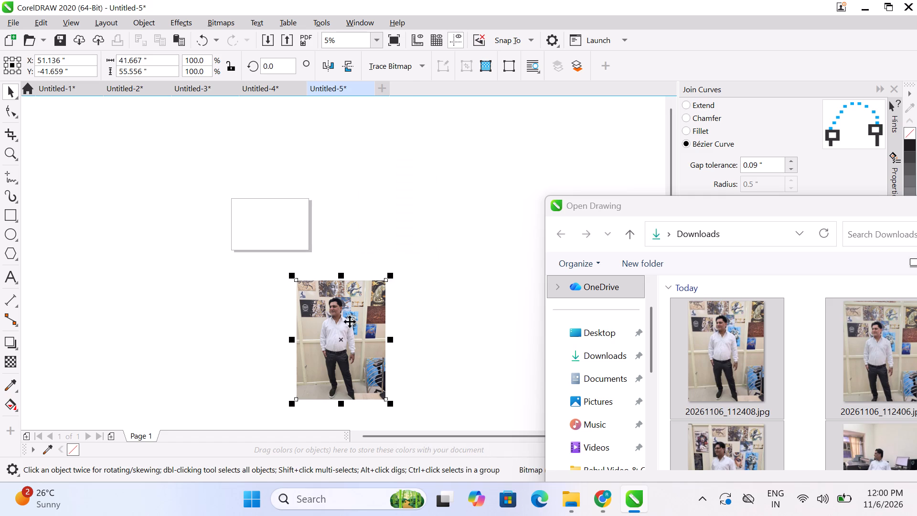
left_click_drag(391, 273, 335, 311)
left_click(279, 218)
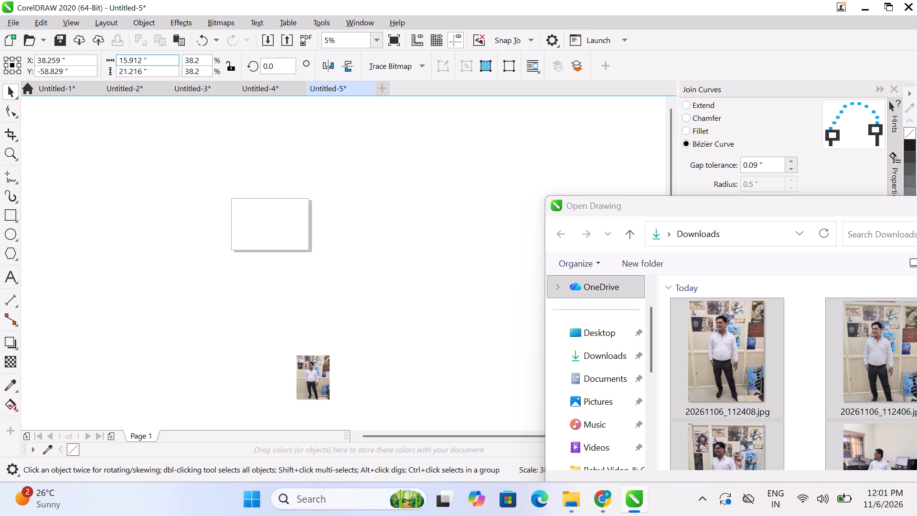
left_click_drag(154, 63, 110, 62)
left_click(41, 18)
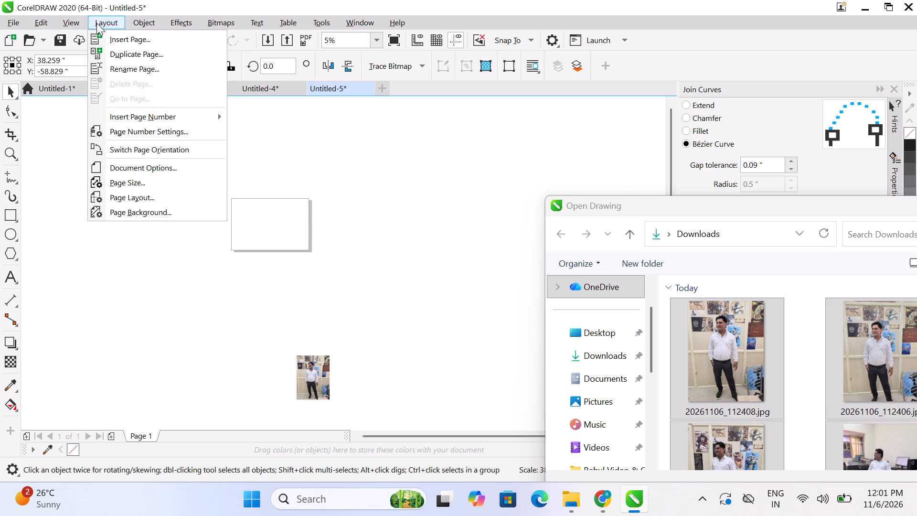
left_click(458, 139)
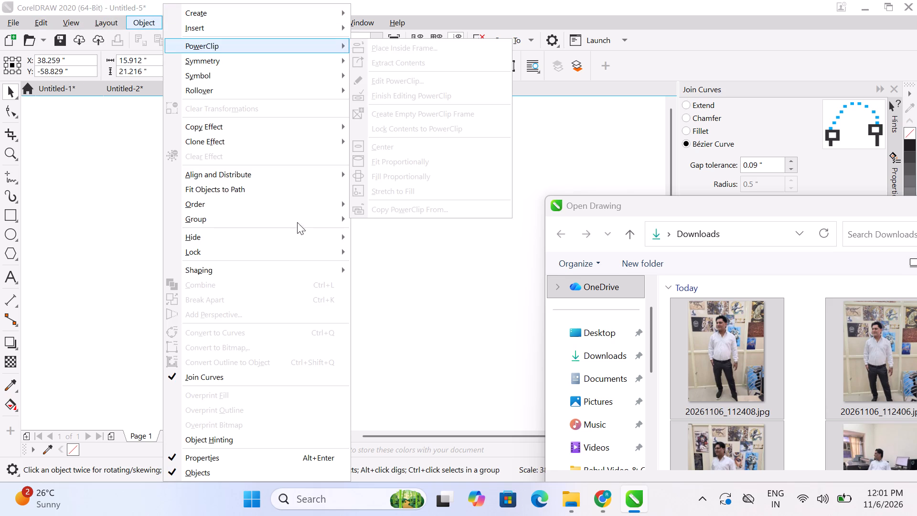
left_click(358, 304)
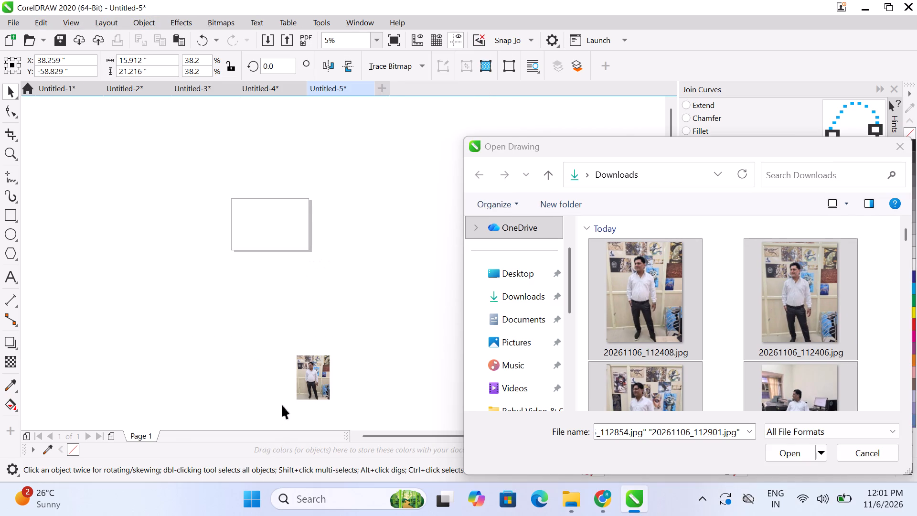
Place the reduced photo inside the page's upper-left area, centred at about X 8.9, Y 13.2 inches.
left_click_drag(312, 373, 251, 226)
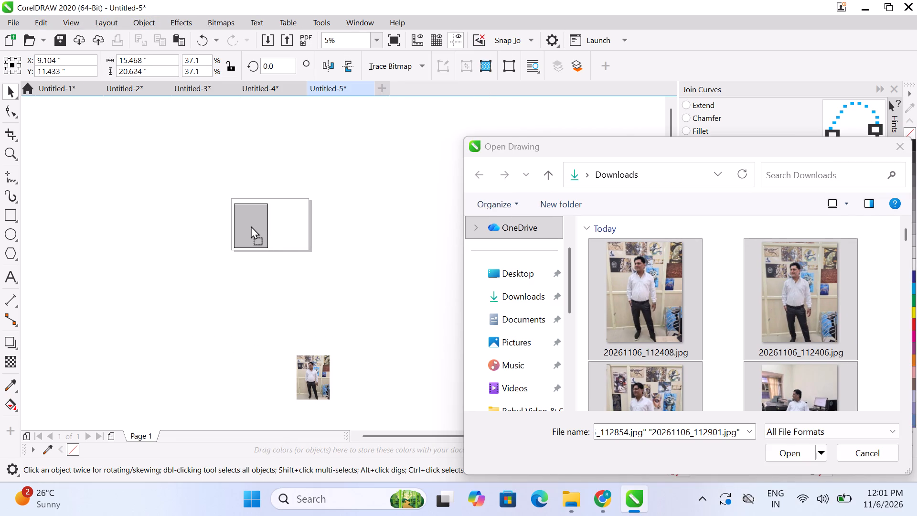
left_click_drag(251, 226, 250, 222)
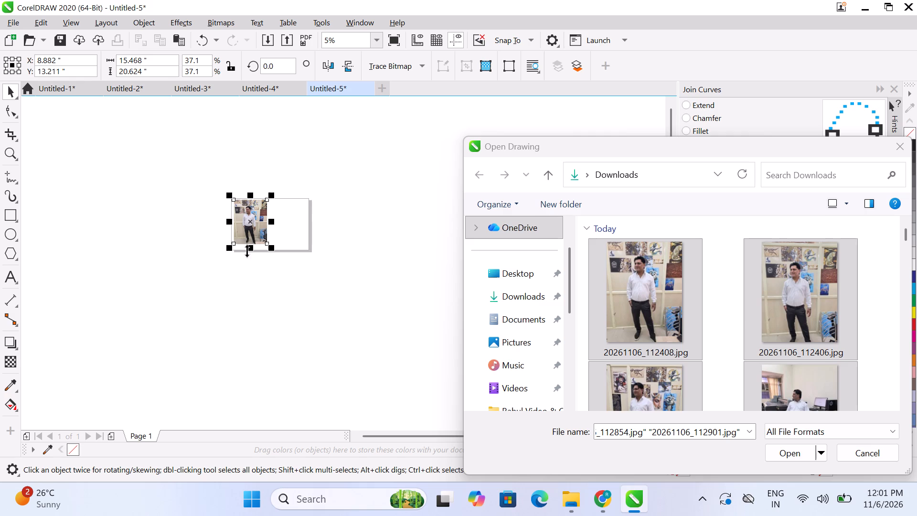
Squash the placed photo vertically from its bottom edge to a height of about 9.6 inches, keeping its width.
left_click_drag(250, 251, 250, 233)
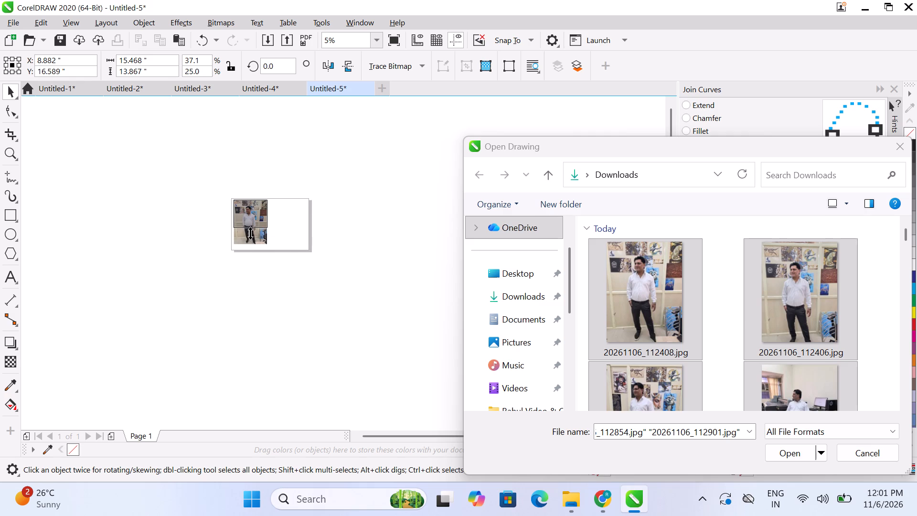
left_click_drag(250, 233, 238, 225)
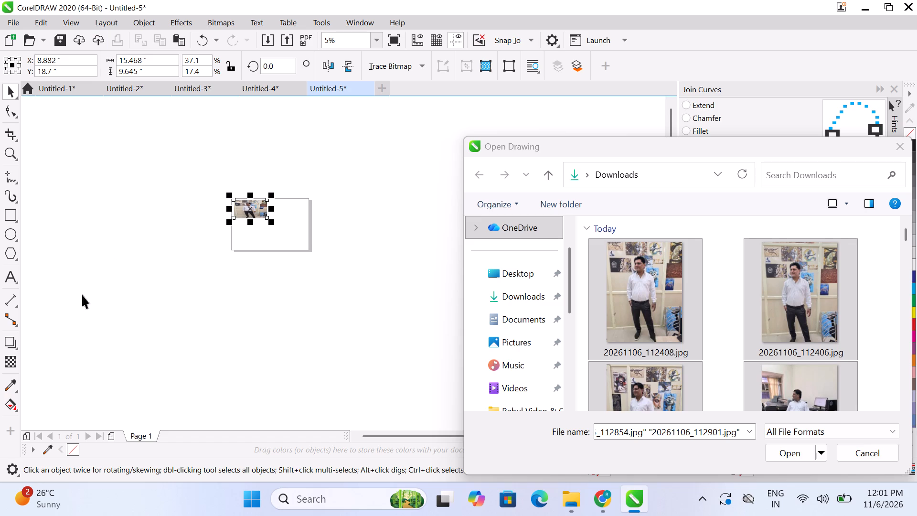
Dismiss the Open Drawing dialog without opening any files.
scroll(287, 248, "up", 5)
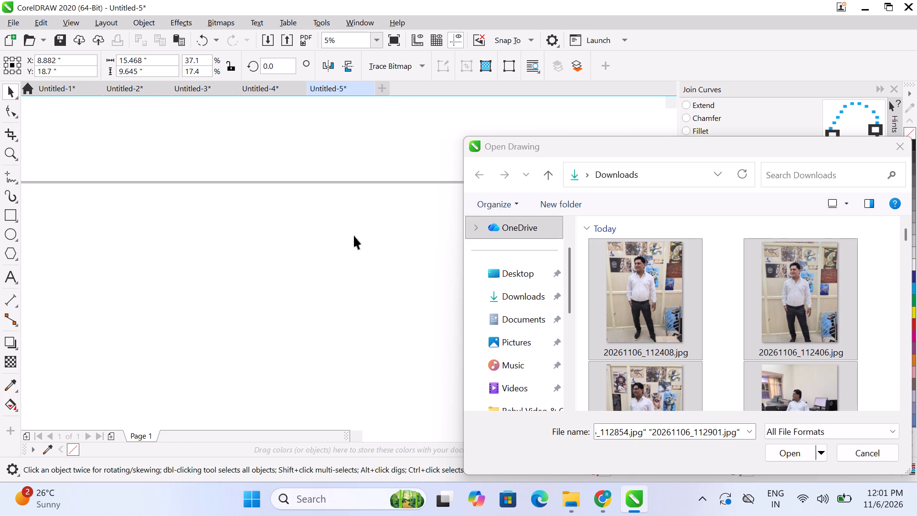
left_click(894, 146)
Narrow the placed photo from its right side to a width of about 7.7 inches, keeping its height, and deselect it.
scroll(135, 401, "up", 4)
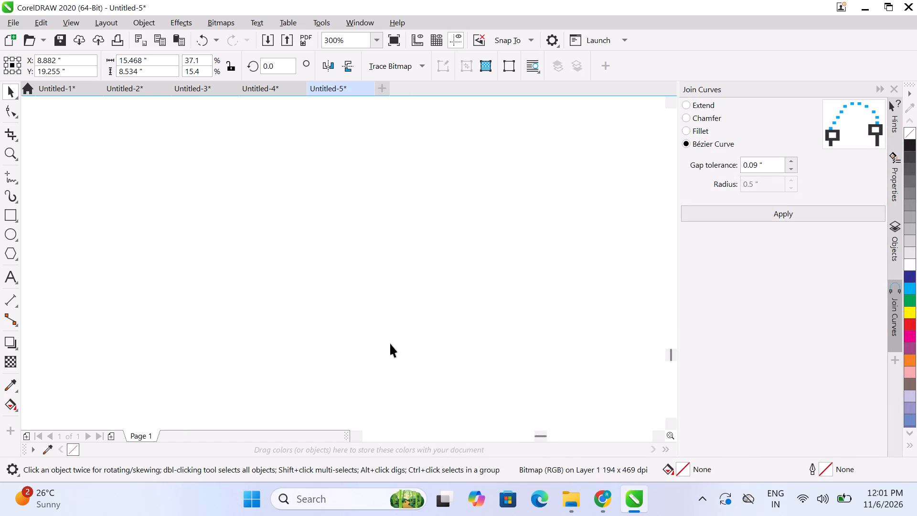
scroll(390, 344, "up", 2)
scroll(393, 347, "down", 10)
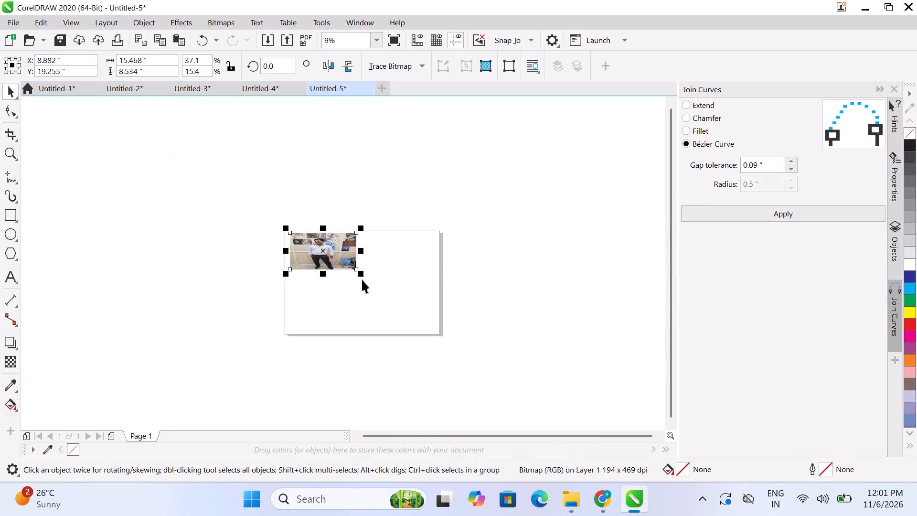
left_click_drag(364, 249, 328, 251)
left_click(349, 247)
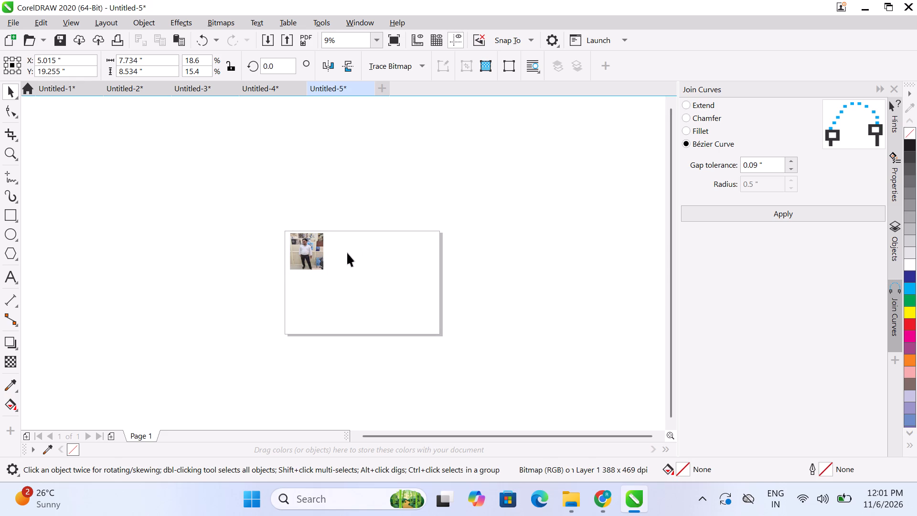
left_click(313, 249)
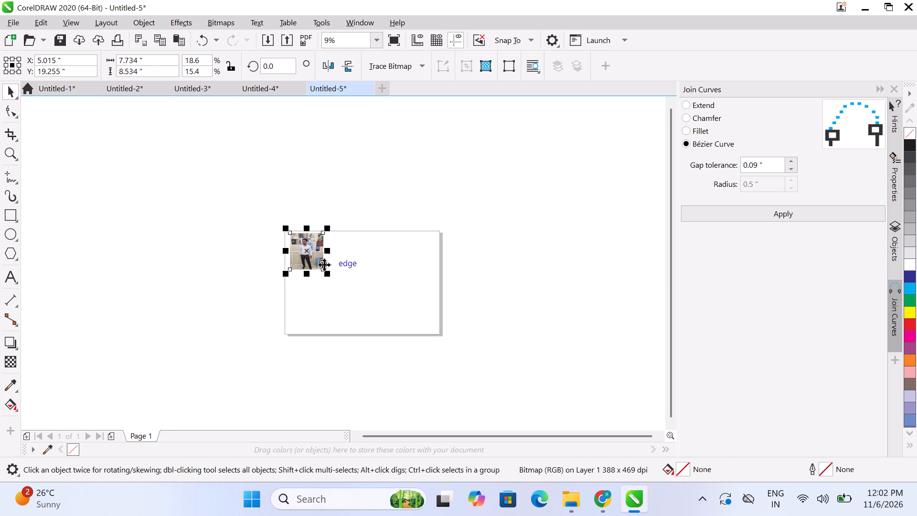
left_click(310, 259)
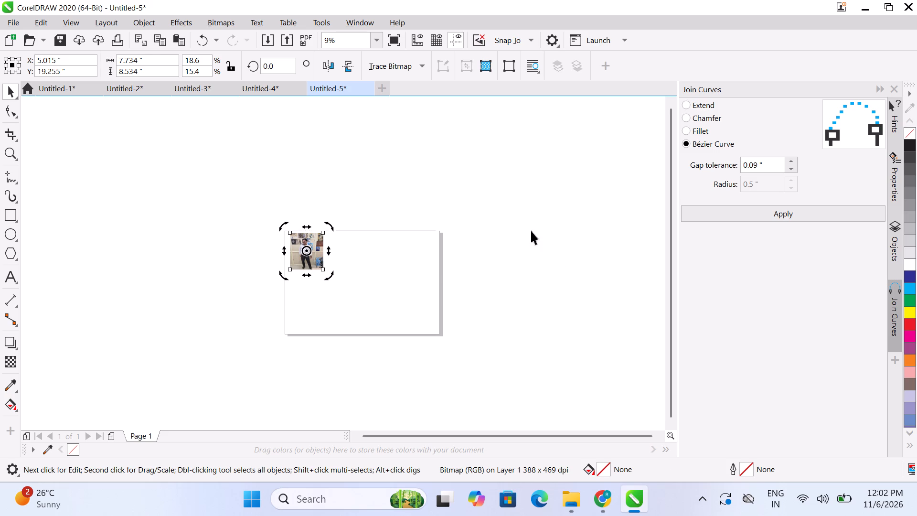
left_click(522, 225)
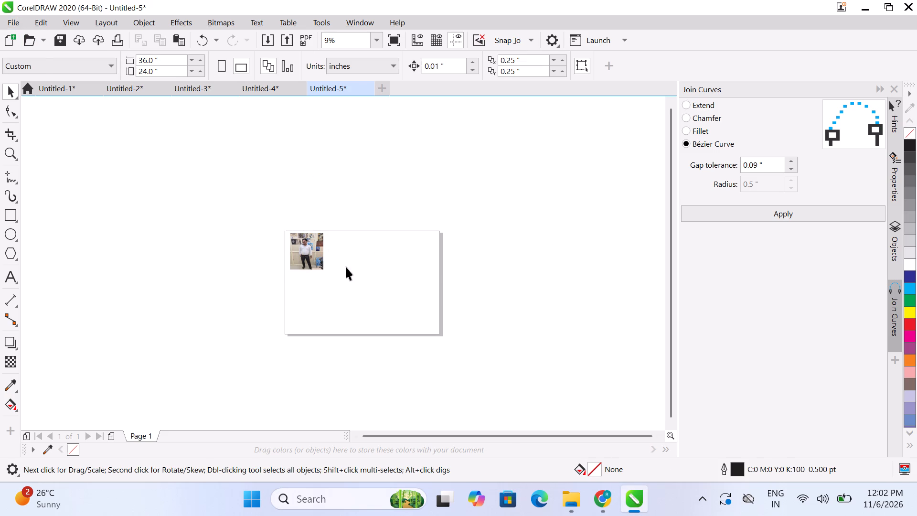
Move the narrowed photo off the page to its upper left, centred at about X -29.8, Y 25.4 inches.
left_click_drag(310, 257, 160, 230)
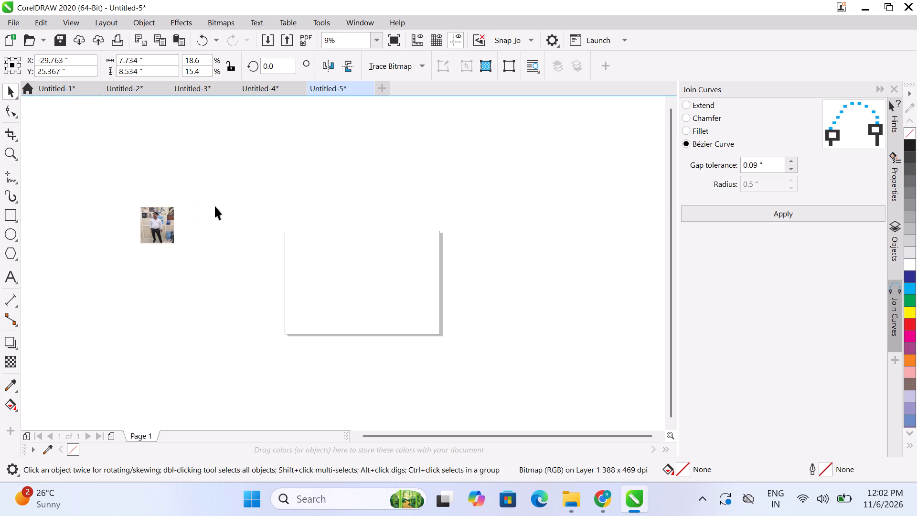
left_click(215, 206)
Draw an upright ellipse about 5.6 by 8.0 inches around the standing man in the photo.
left_click(158, 224)
scroll(154, 222, "up", 4)
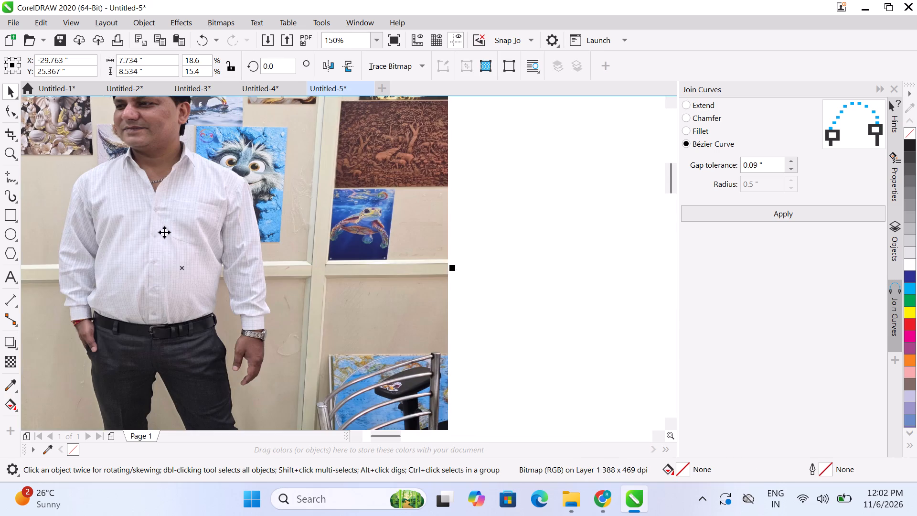
scroll(187, 246, "down", 2)
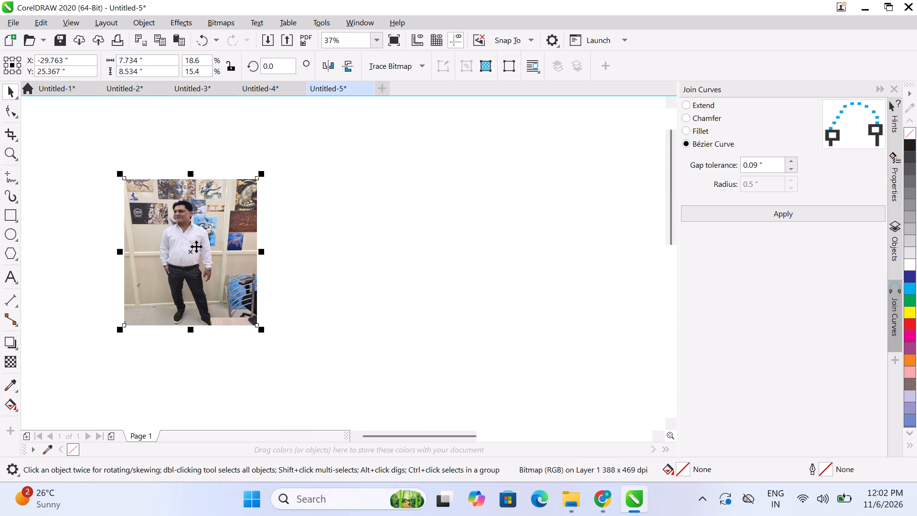
left_click(10, 237)
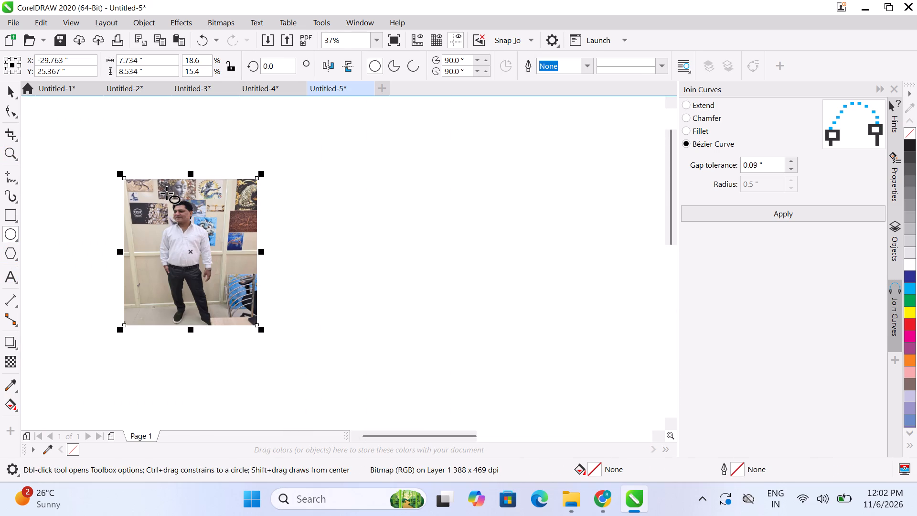
left_click_drag(150, 190, 225, 326)
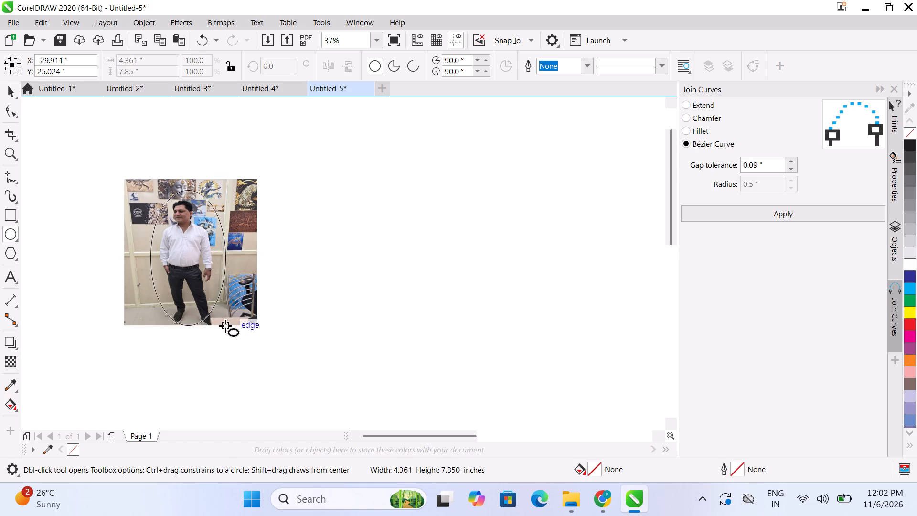
left_click_drag(225, 326, 235, 334)
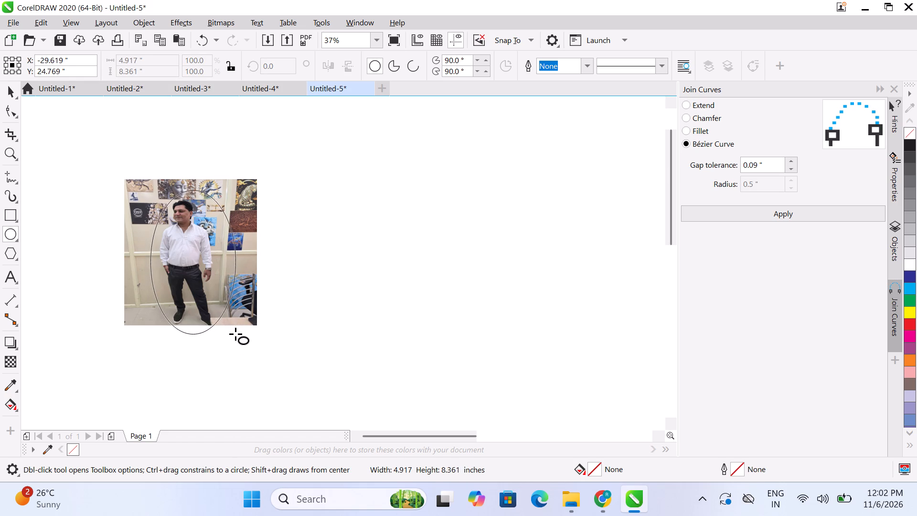
left_click_drag(235, 334, 246, 328)
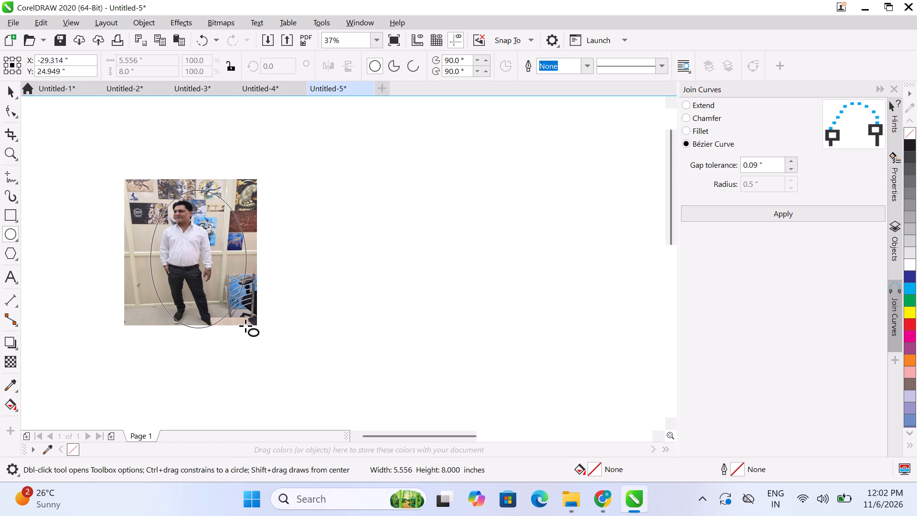
Draw small flat ellipses across the man's shirt and above his head, the first about 0.64 by 0.11 inches.
left_click_drag(181, 247, 170, 245)
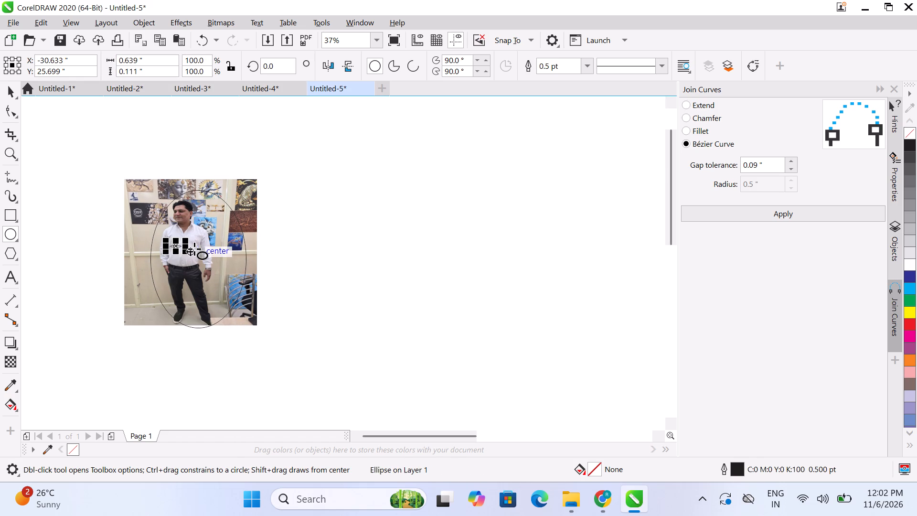
left_click(203, 244)
left_click_drag(192, 247, 179, 246)
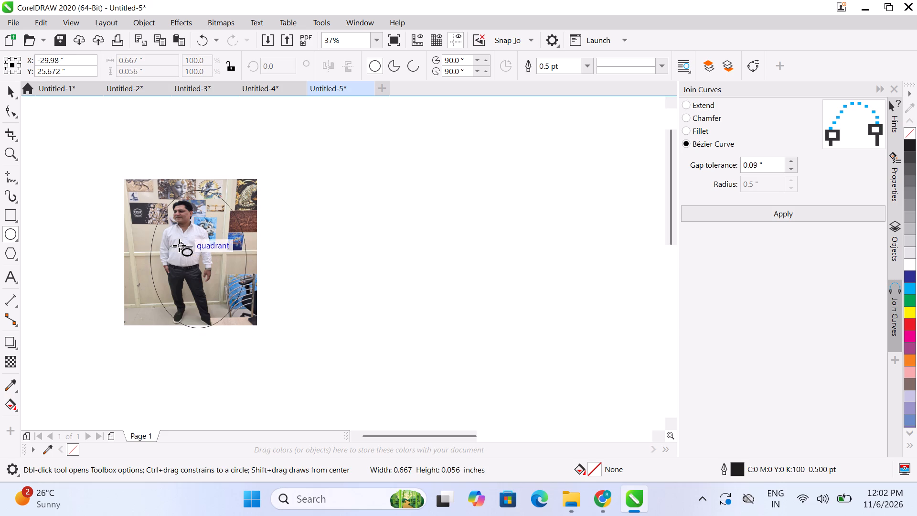
left_click_drag(179, 246, 174, 244)
left_click_drag(186, 196, 179, 196)
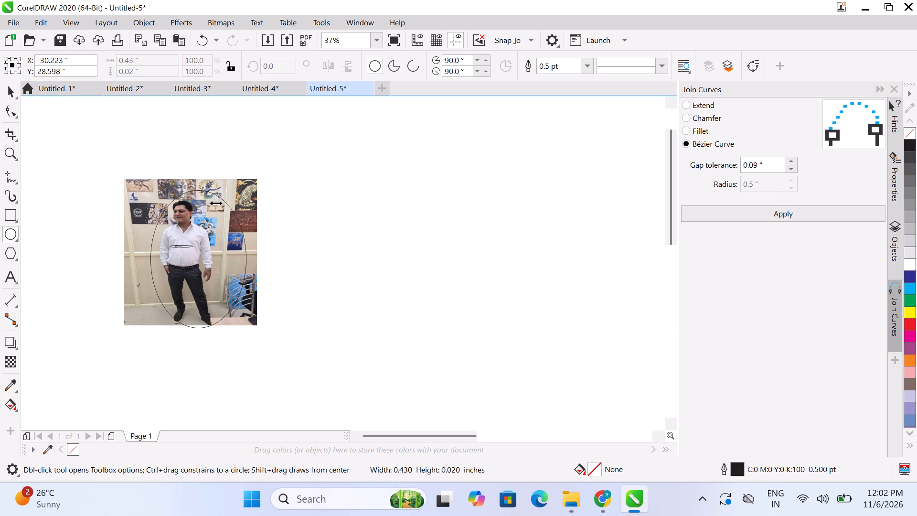
left_click(327, 225)
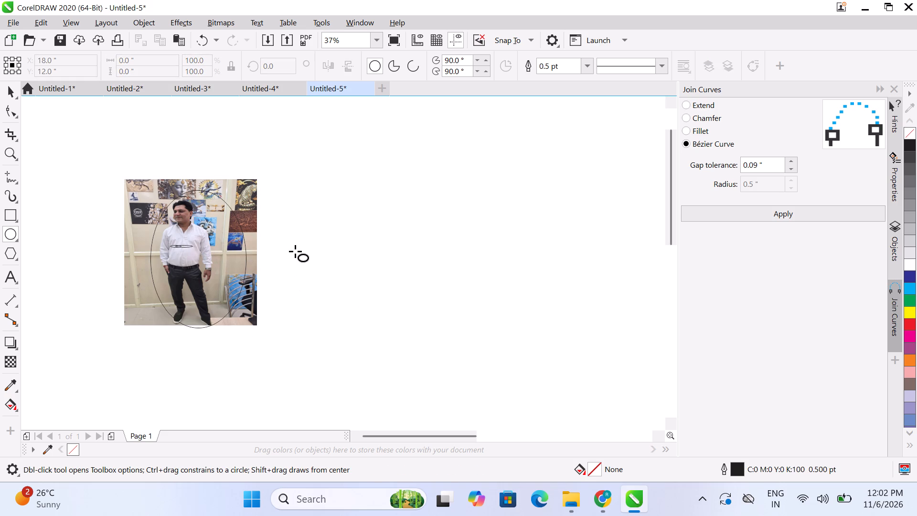
key("Return")
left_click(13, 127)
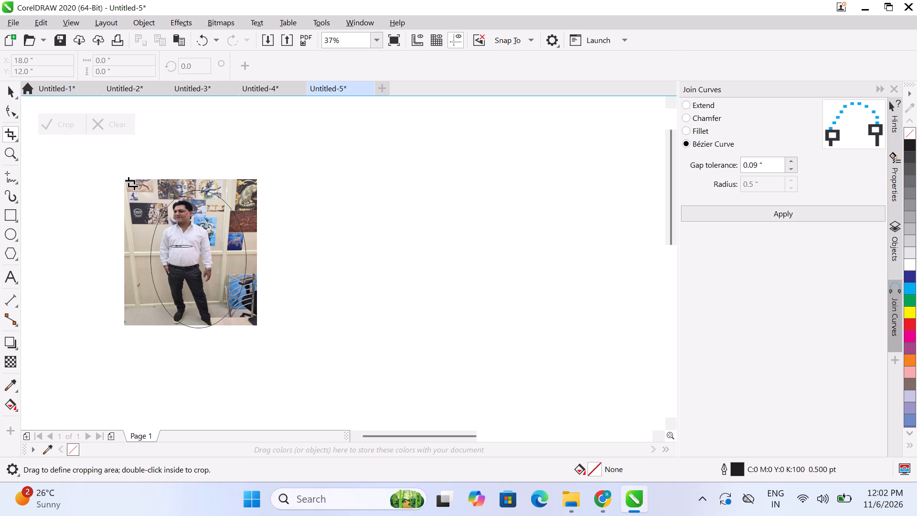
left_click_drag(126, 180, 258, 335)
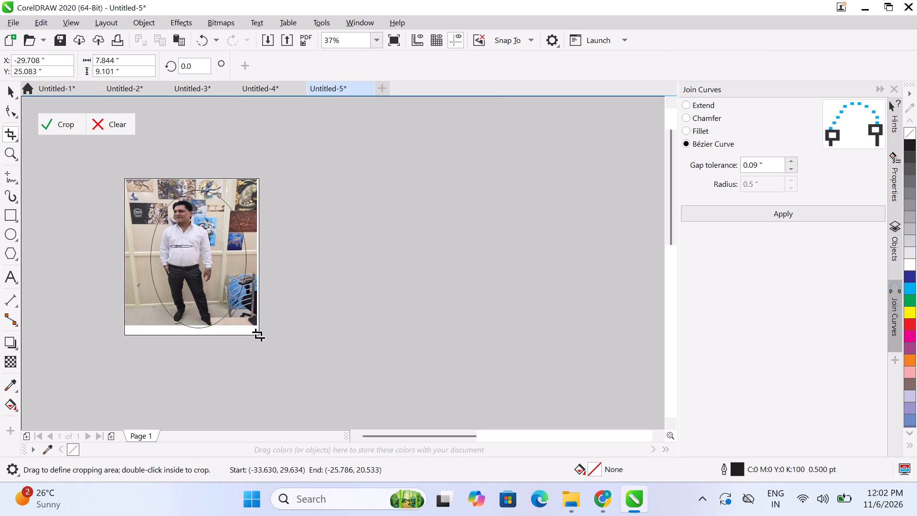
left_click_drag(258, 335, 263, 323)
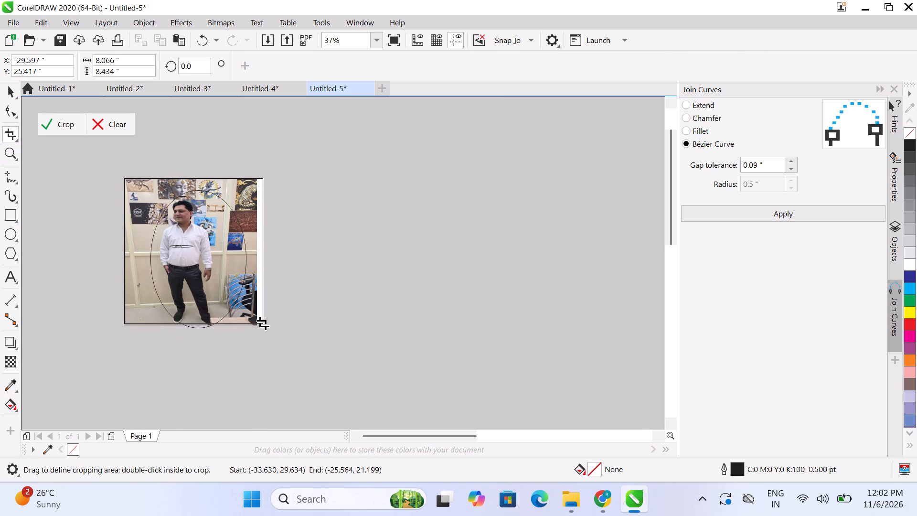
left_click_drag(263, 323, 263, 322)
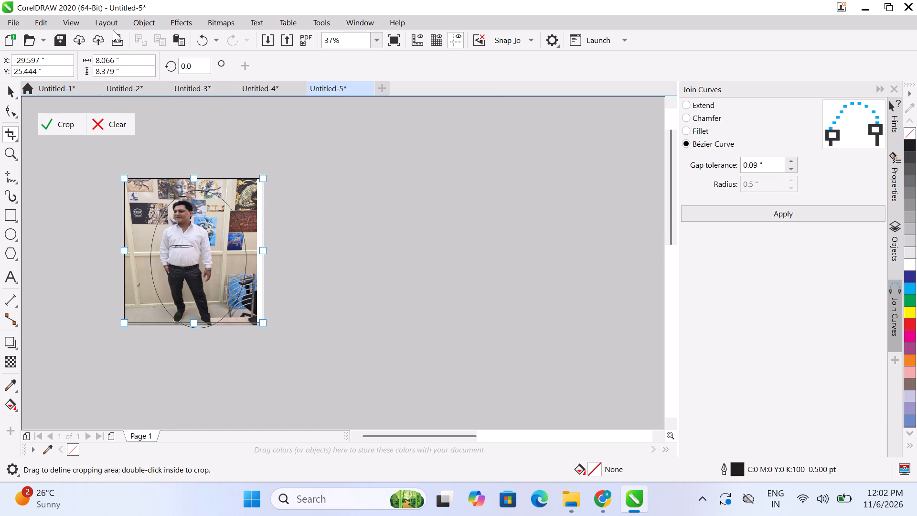
Move the photo's top-right corner node slightly down along its right edge with the Shape tool.
left_click(14, 111)
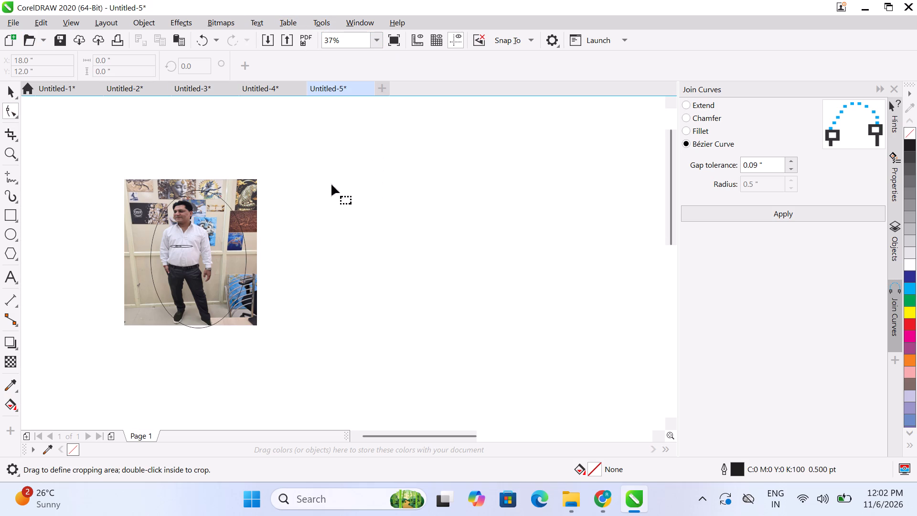
left_click_drag(249, 179, 246, 186)
left_click_drag(256, 177, 253, 182)
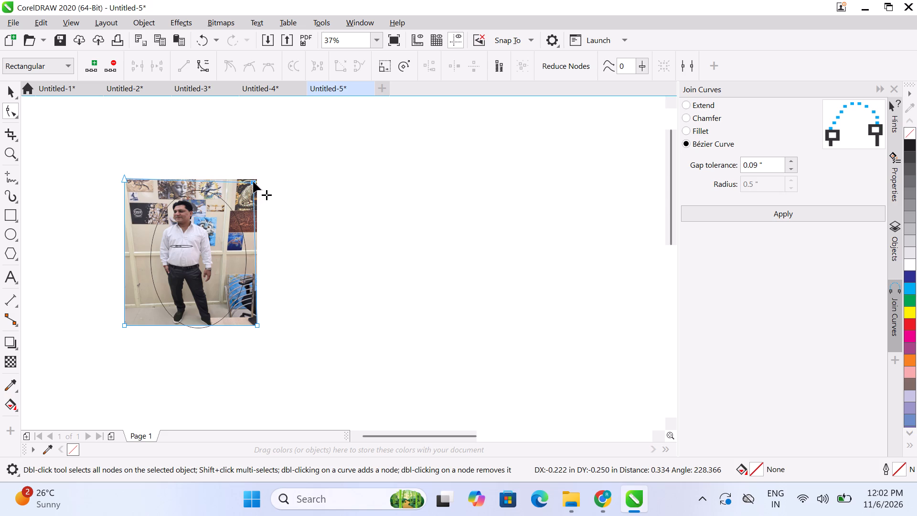
left_click_drag(253, 182, 255, 182)
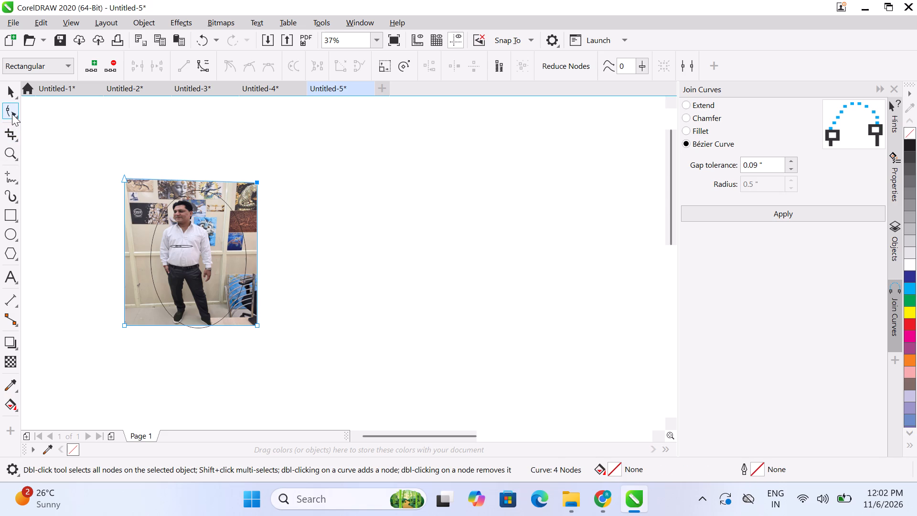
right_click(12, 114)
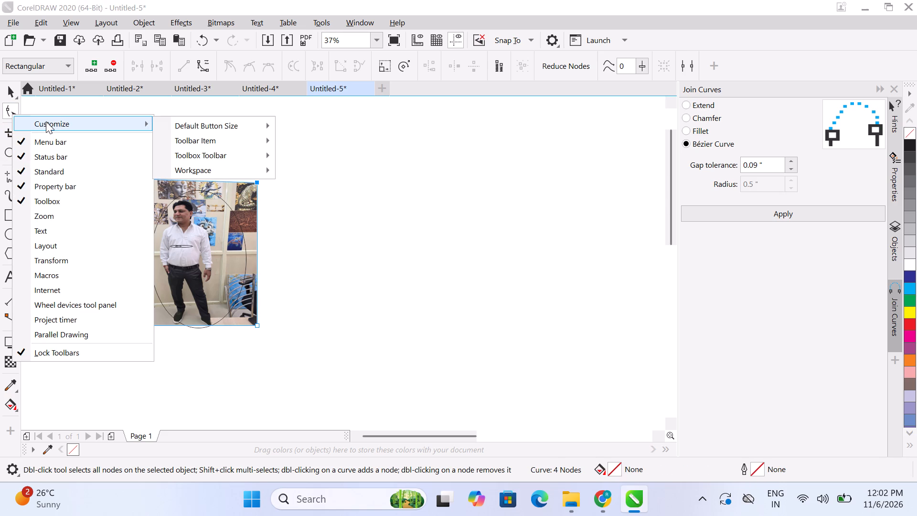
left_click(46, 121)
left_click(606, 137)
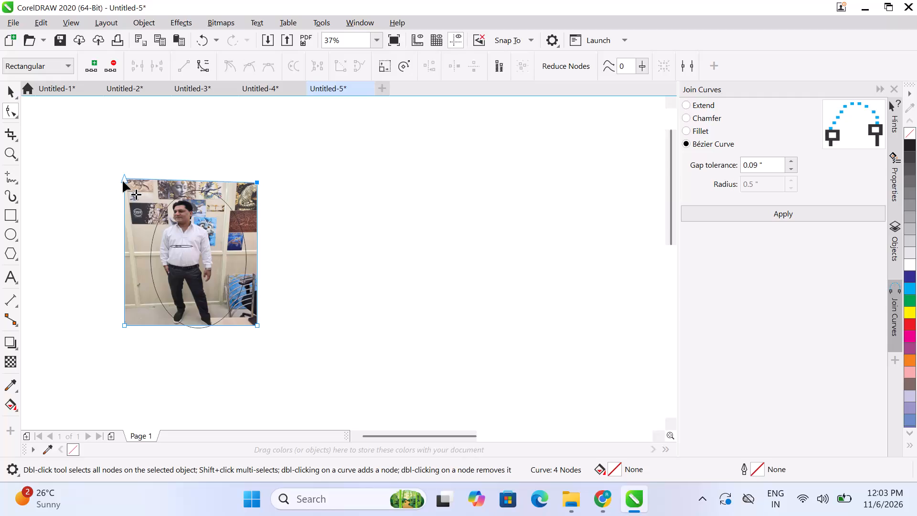
Move the photo's top-left corner node inward and down by about 0.25 inches each way.
left_click_drag(123, 181, 130, 189)
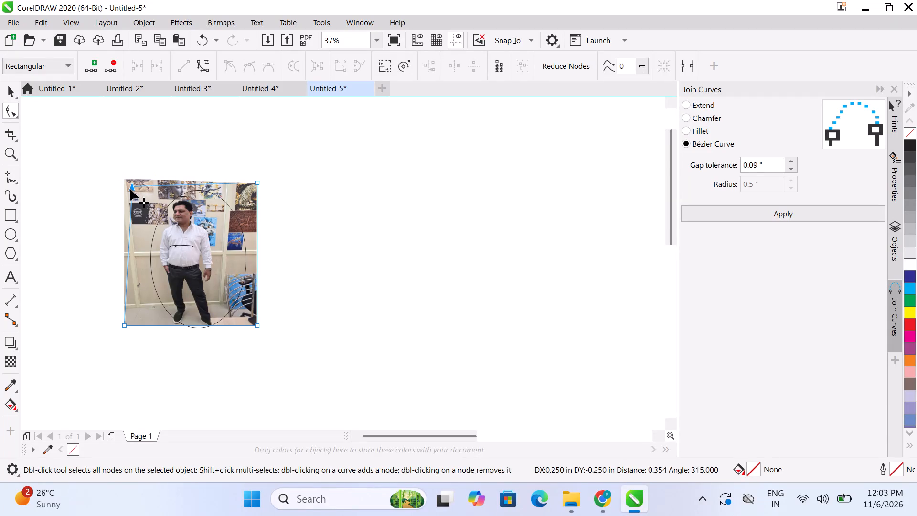
left_click_drag(130, 189, 131, 188)
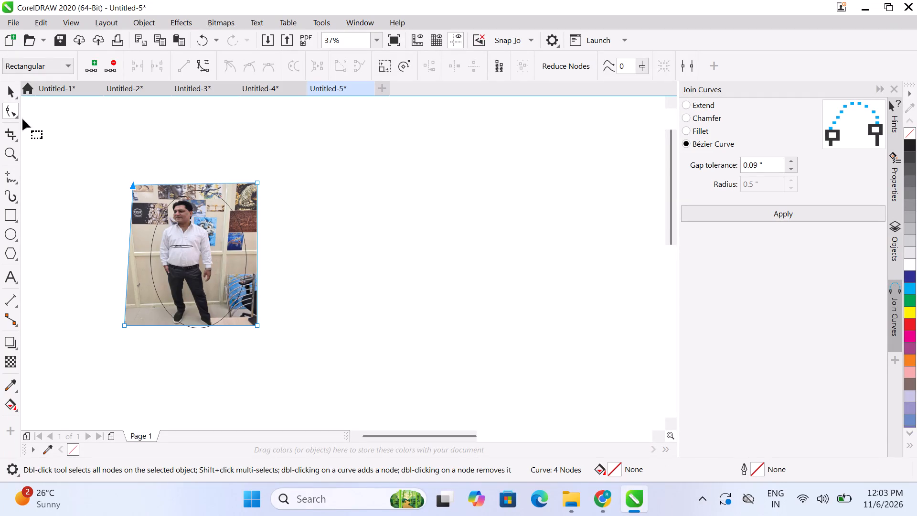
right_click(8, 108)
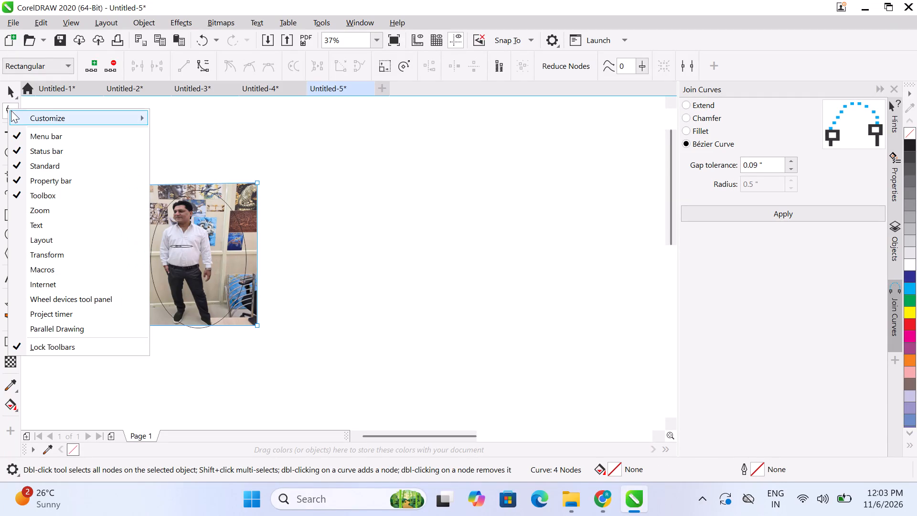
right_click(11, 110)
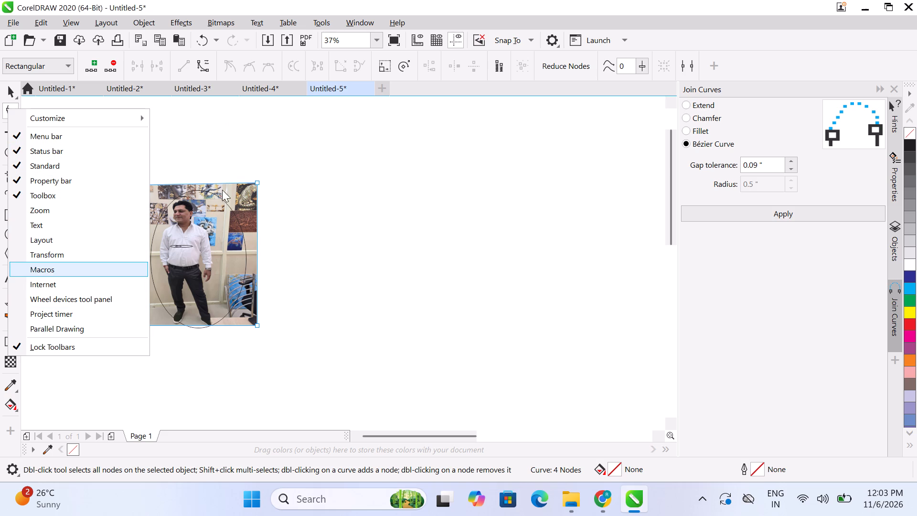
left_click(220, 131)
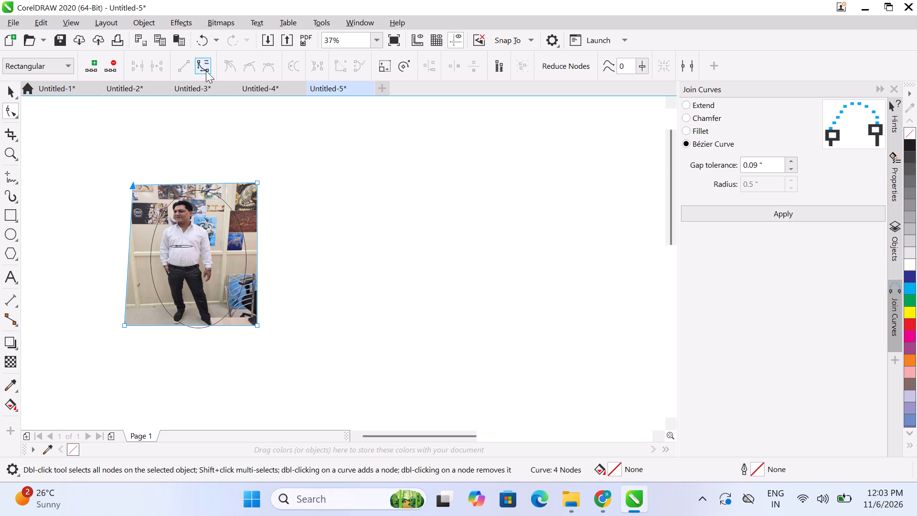
Convert the photo's left edge to a curve and pull its top-left corner node inward to the upper part of the ellipse.
left_click(200, 67)
left_click_drag(130, 185, 153, 195)
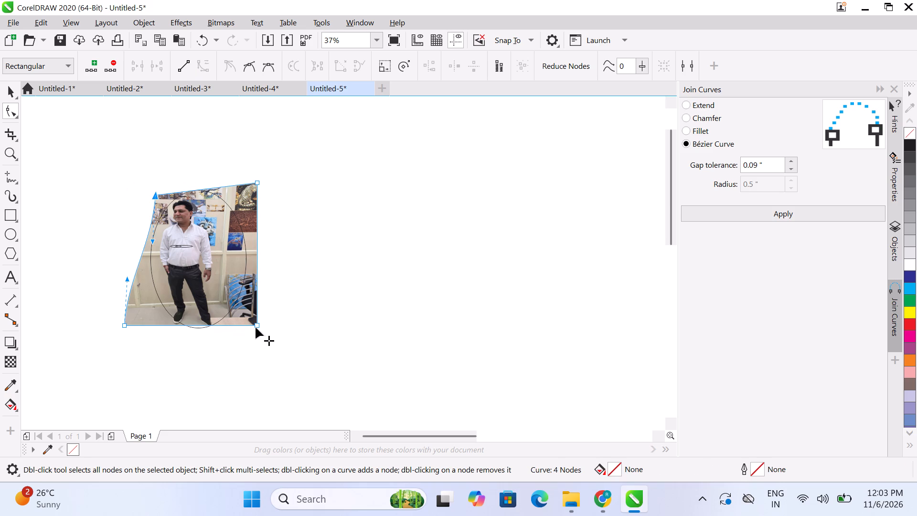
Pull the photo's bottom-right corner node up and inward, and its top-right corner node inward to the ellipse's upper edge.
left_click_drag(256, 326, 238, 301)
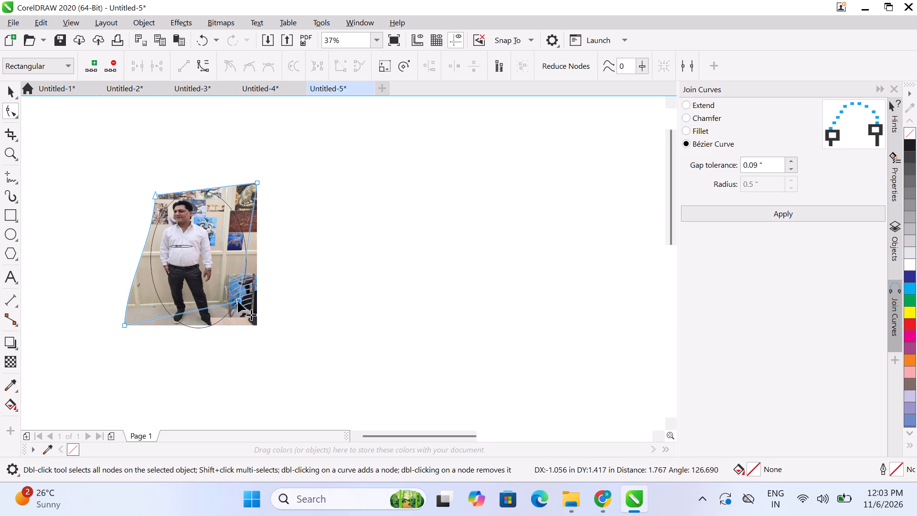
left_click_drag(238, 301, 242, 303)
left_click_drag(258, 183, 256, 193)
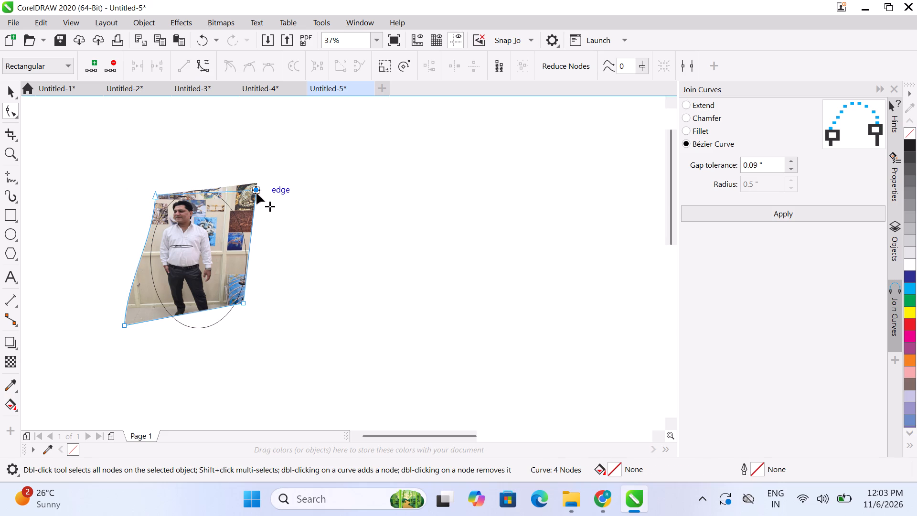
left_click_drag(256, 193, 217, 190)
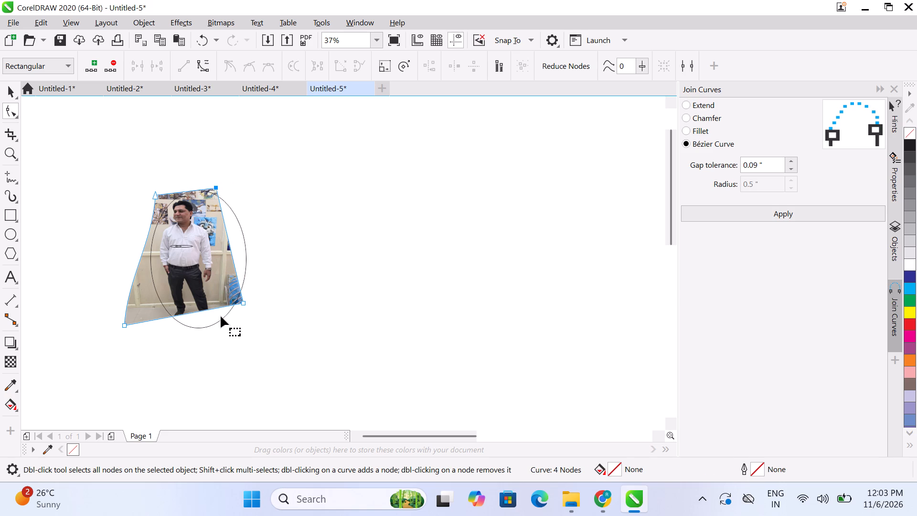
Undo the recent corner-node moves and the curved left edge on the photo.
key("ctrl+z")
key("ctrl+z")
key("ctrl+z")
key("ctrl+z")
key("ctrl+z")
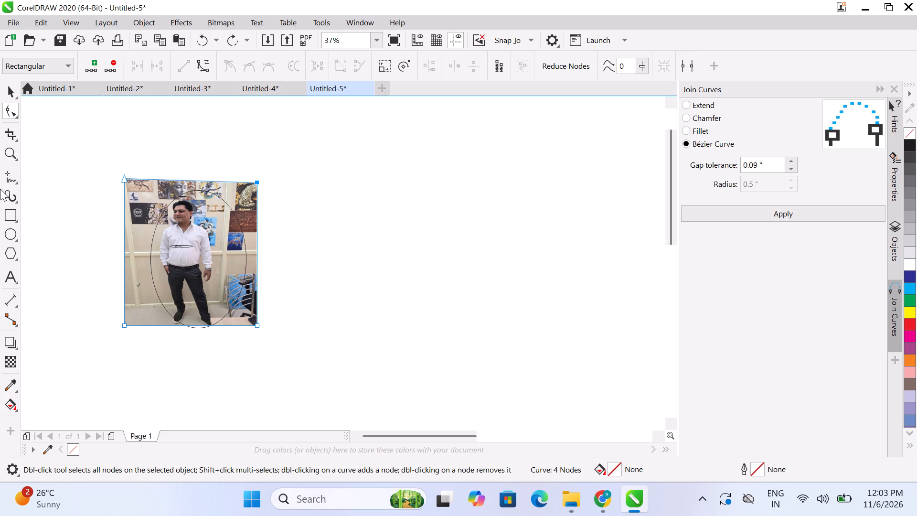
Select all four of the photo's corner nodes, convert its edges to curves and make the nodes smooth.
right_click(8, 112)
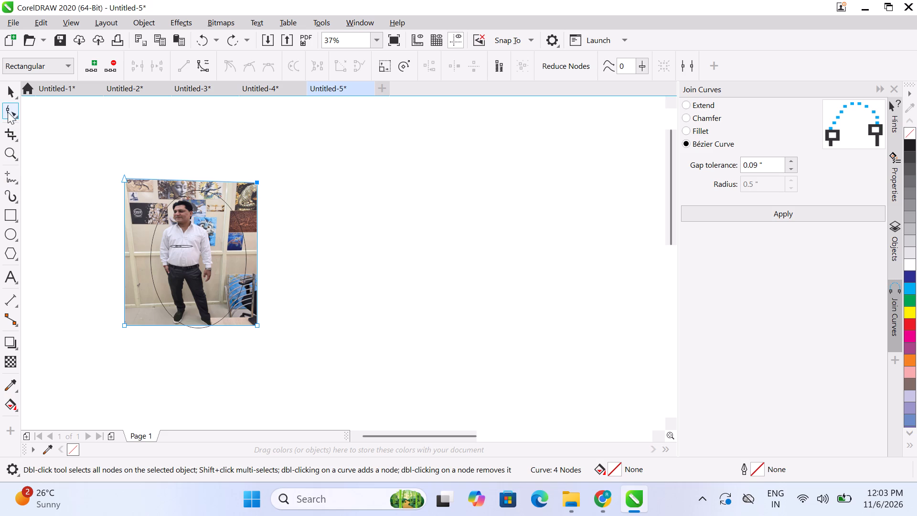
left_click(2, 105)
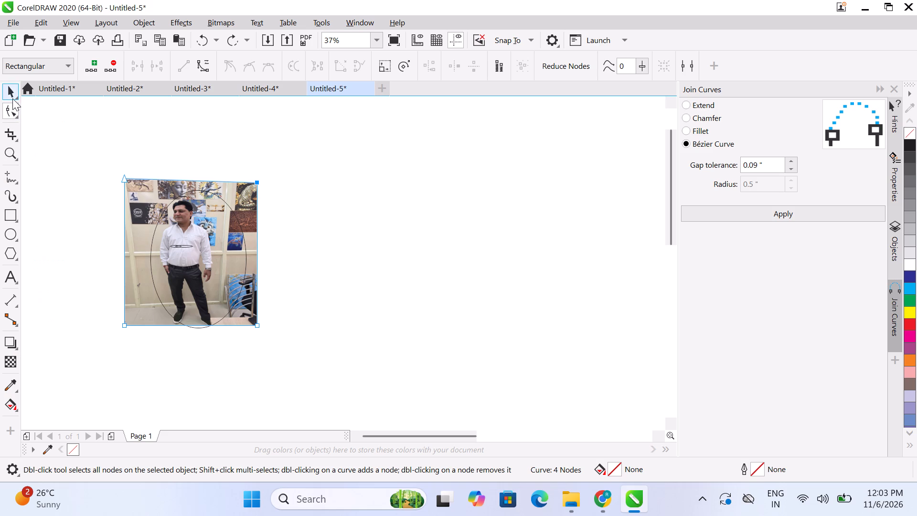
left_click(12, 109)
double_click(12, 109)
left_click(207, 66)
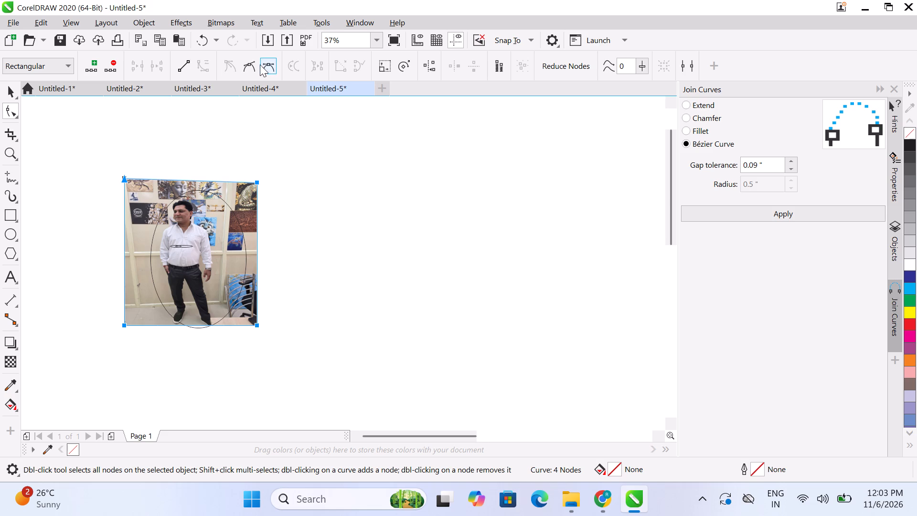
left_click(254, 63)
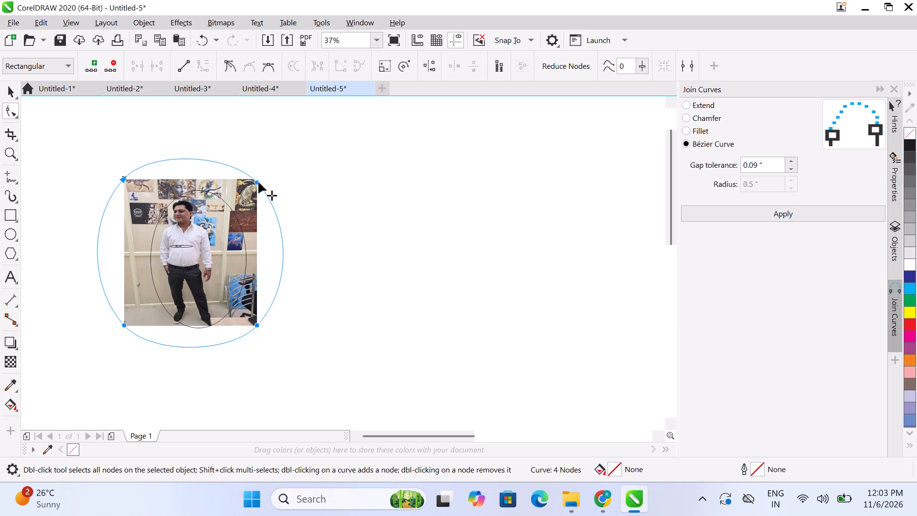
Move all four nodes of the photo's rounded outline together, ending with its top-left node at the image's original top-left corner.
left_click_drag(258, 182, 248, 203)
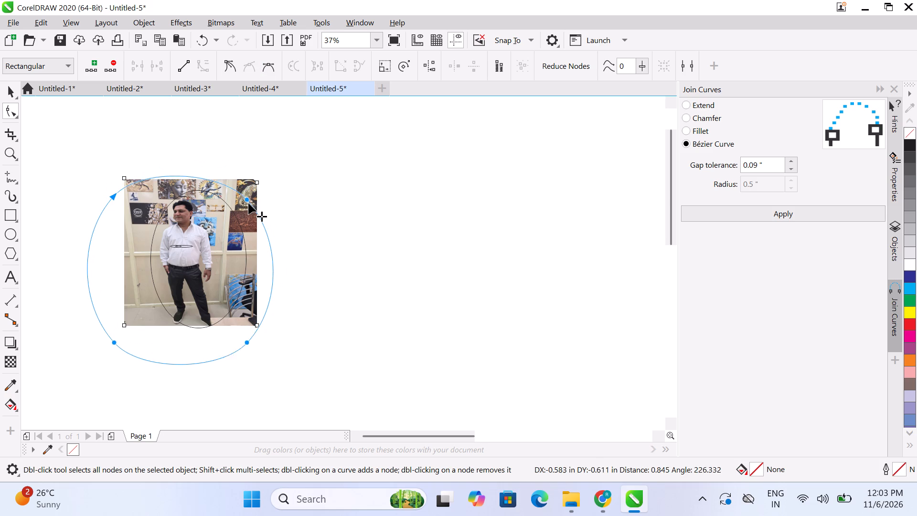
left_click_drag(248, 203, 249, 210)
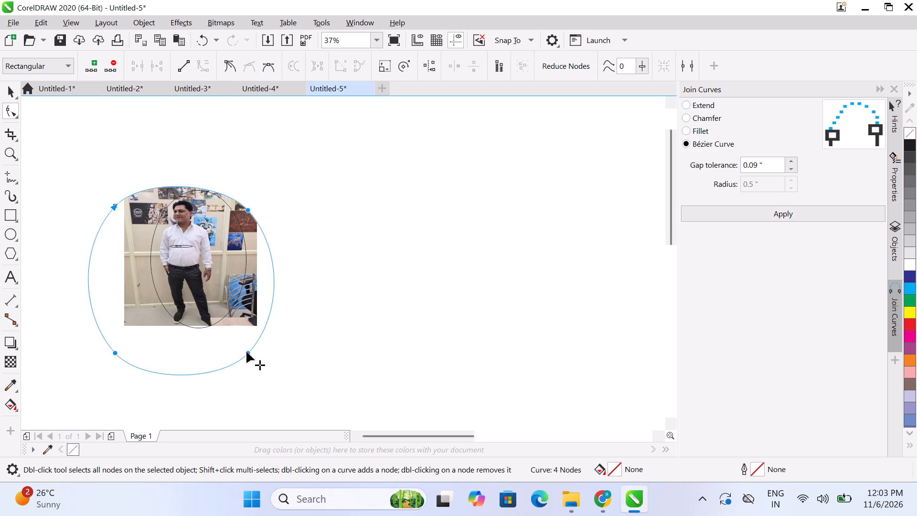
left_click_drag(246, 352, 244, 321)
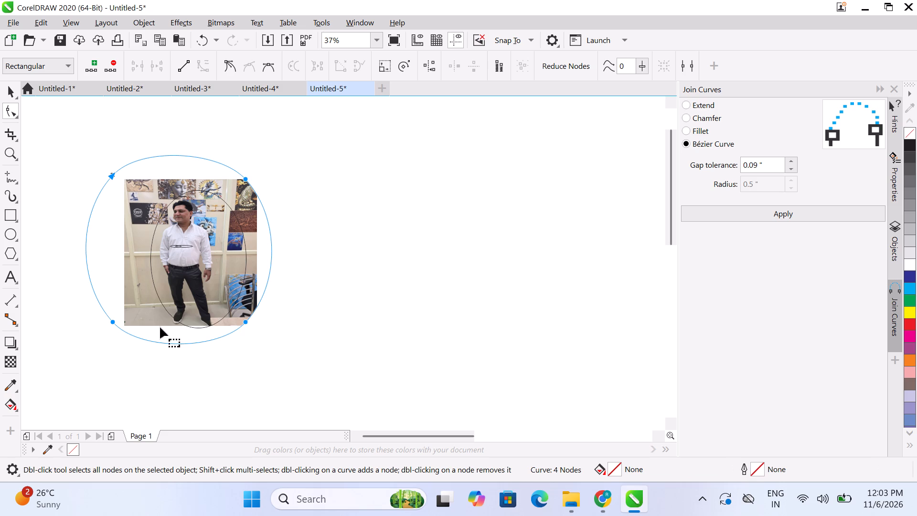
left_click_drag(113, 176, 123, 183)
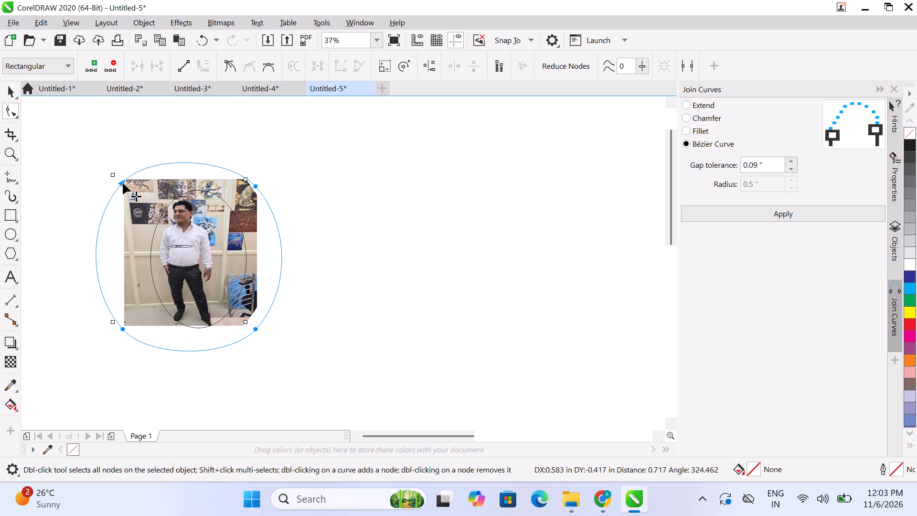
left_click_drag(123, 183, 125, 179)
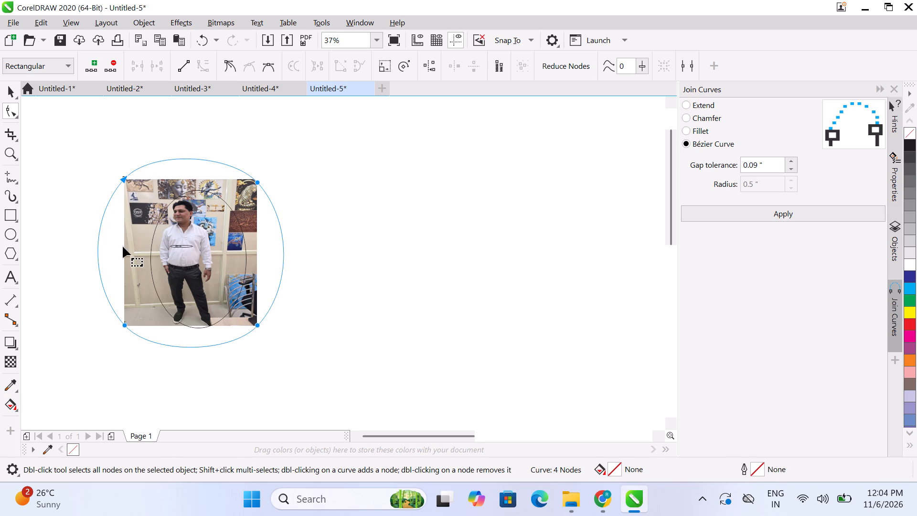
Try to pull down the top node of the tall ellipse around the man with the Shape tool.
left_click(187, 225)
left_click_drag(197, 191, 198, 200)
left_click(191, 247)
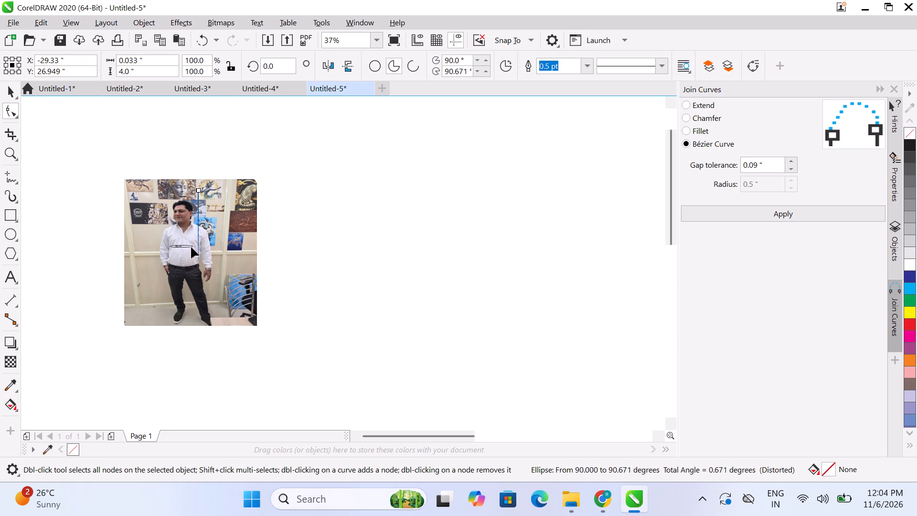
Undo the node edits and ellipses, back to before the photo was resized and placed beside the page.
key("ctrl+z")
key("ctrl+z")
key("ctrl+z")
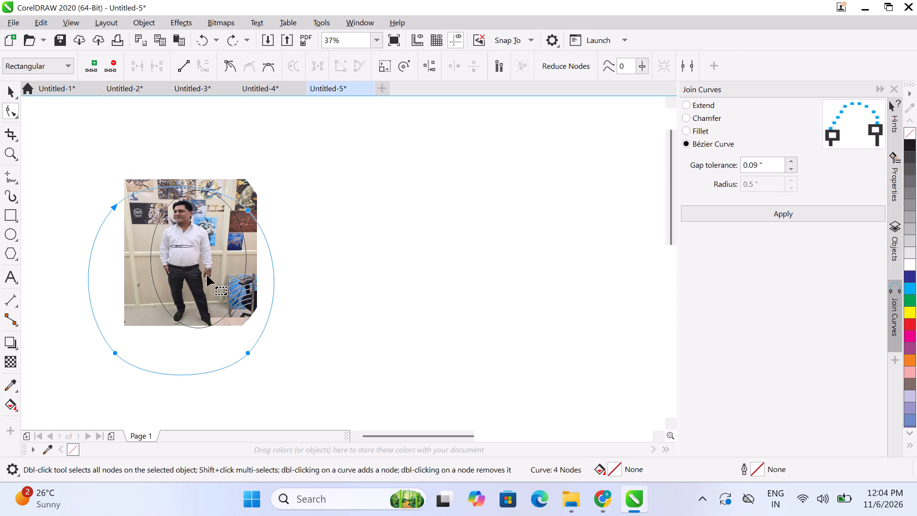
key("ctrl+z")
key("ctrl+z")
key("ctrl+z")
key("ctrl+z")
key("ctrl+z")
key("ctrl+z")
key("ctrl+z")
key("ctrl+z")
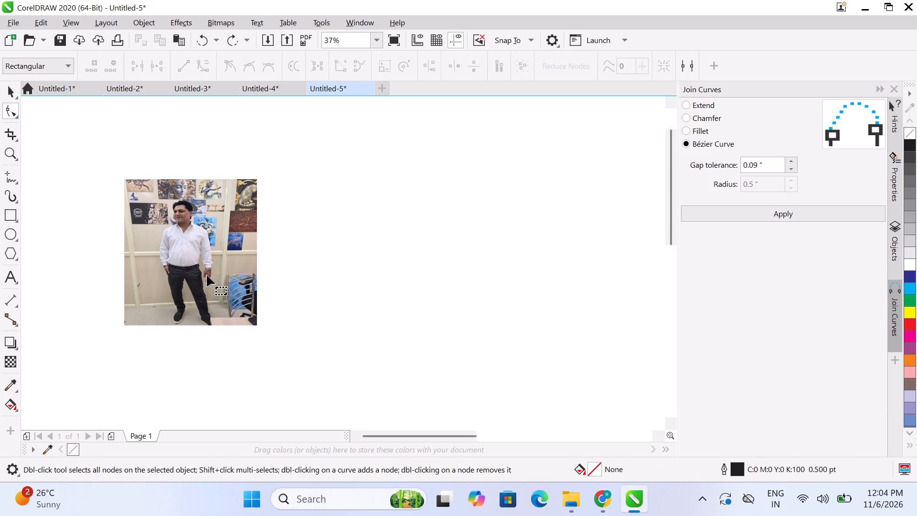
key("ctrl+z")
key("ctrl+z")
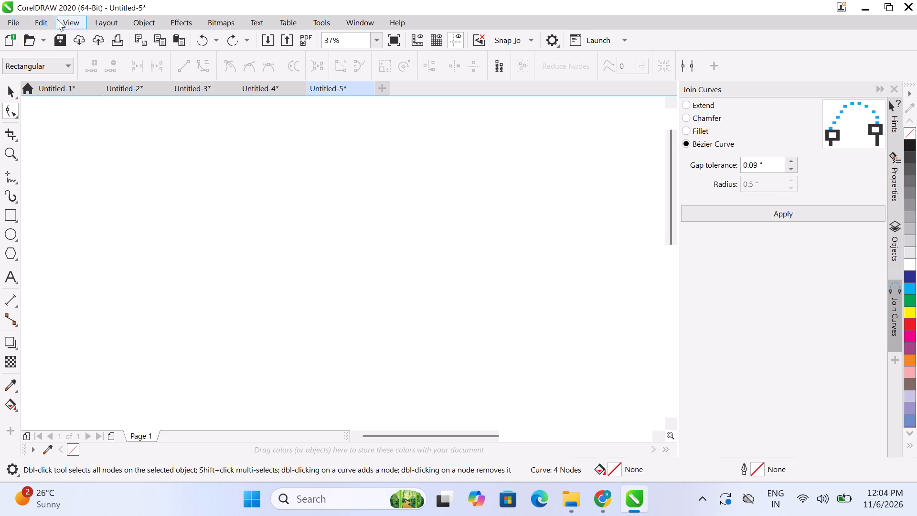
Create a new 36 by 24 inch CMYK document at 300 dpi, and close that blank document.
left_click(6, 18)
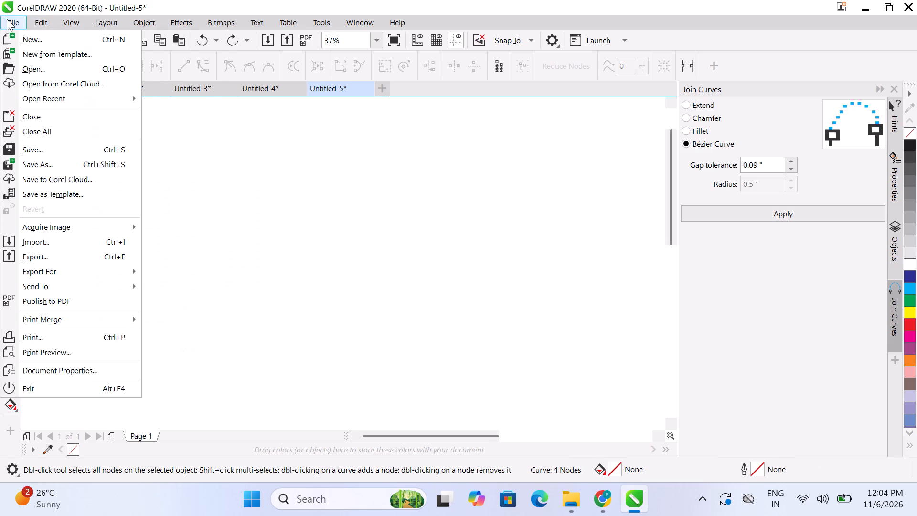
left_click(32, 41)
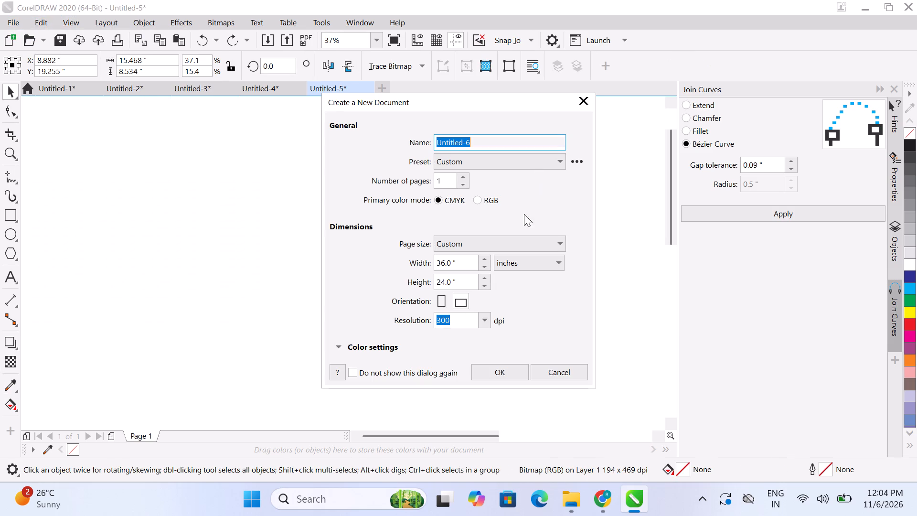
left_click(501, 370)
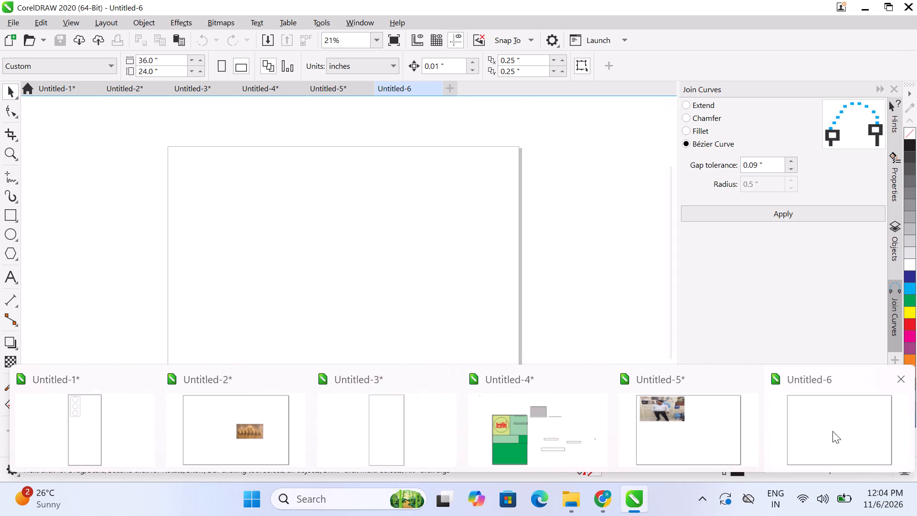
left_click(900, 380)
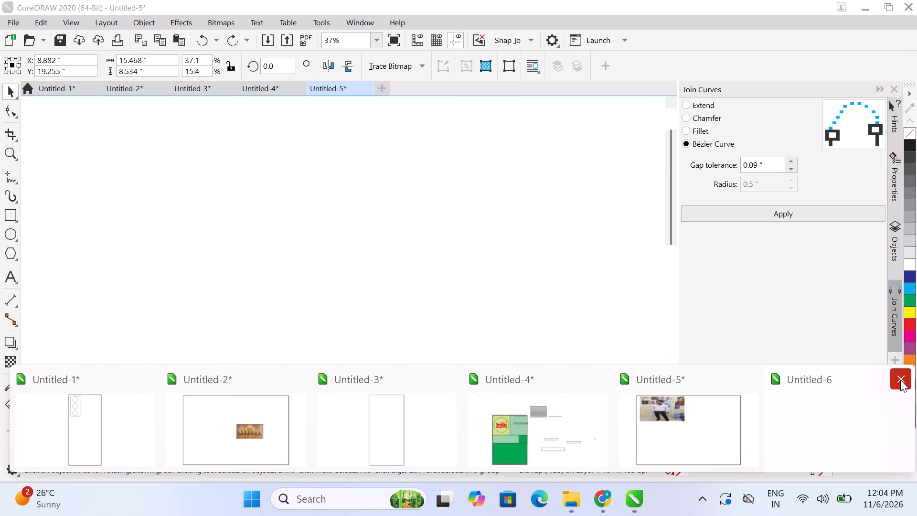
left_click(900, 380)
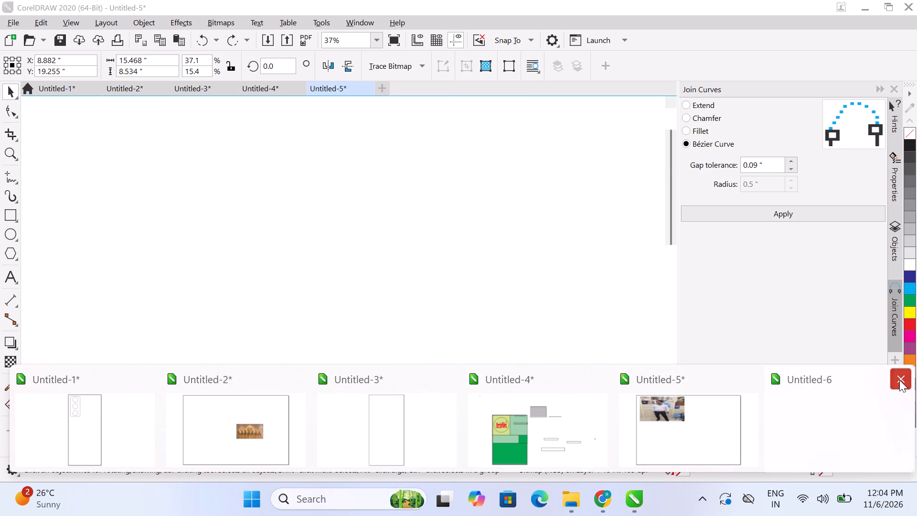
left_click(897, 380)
Close the Untitled-5 document containing the photo.
left_click(747, 378)
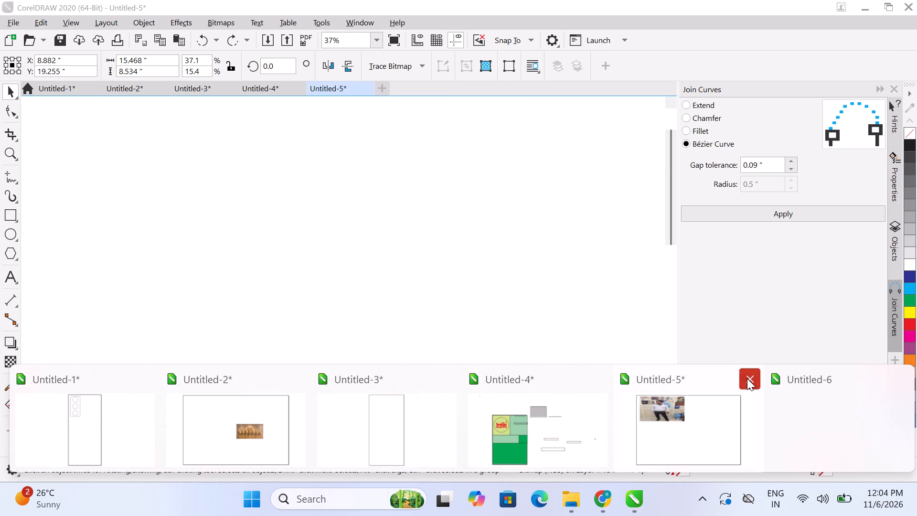
left_click(457, 280)
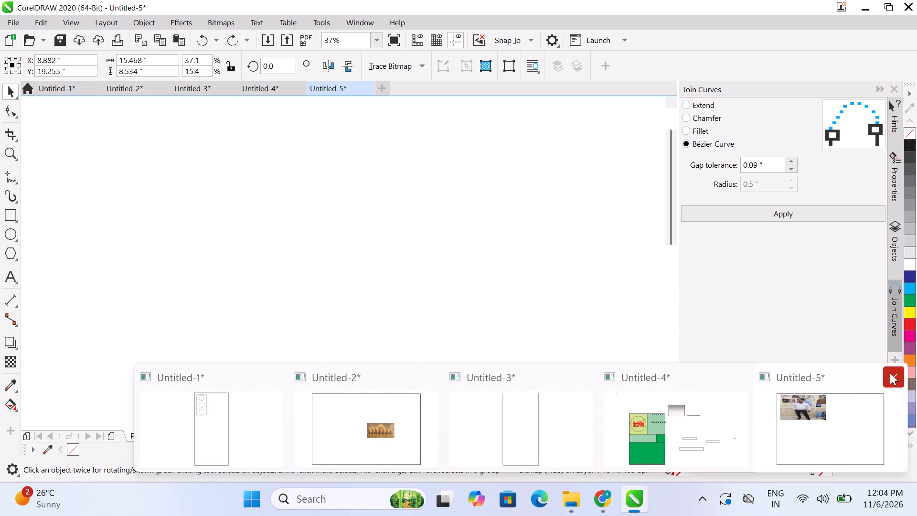
left_click(890, 374)
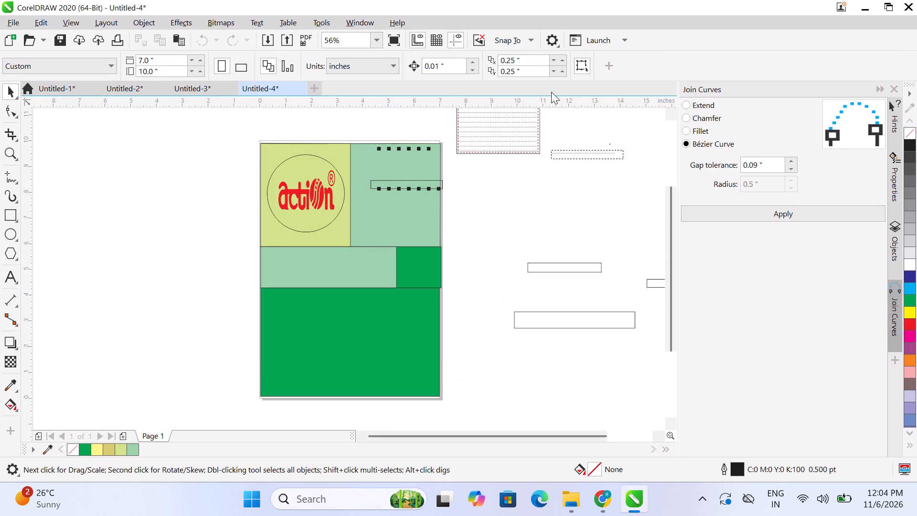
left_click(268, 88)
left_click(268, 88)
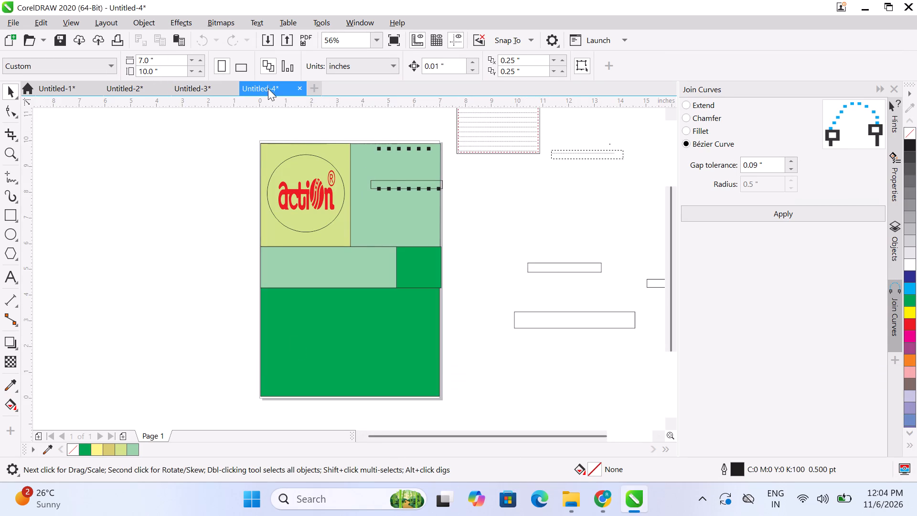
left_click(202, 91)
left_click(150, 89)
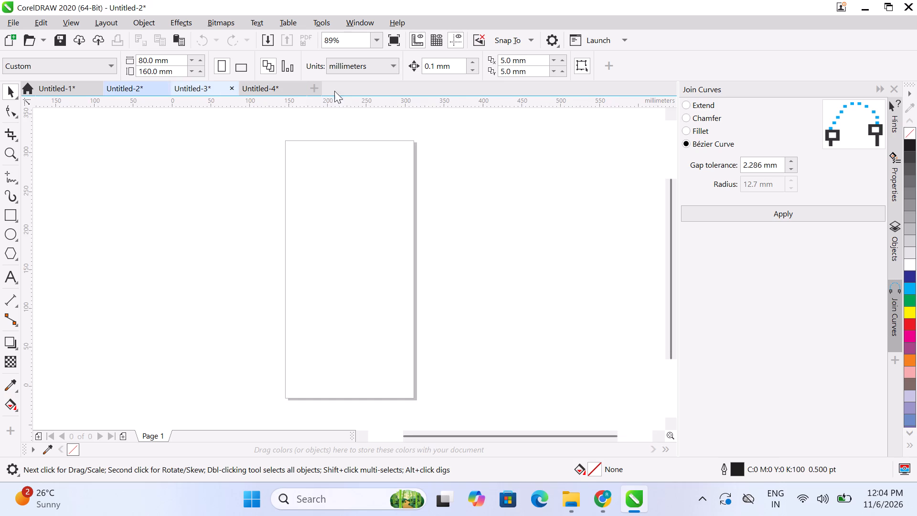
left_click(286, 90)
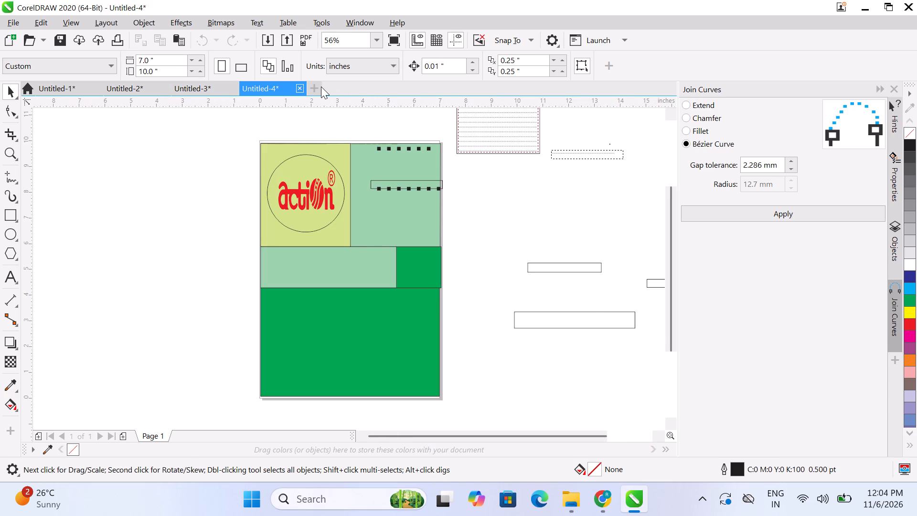
Create a new one-page CMYK document, 36 by 24 inches in landscape at 300 dpi.
left_click(321, 86)
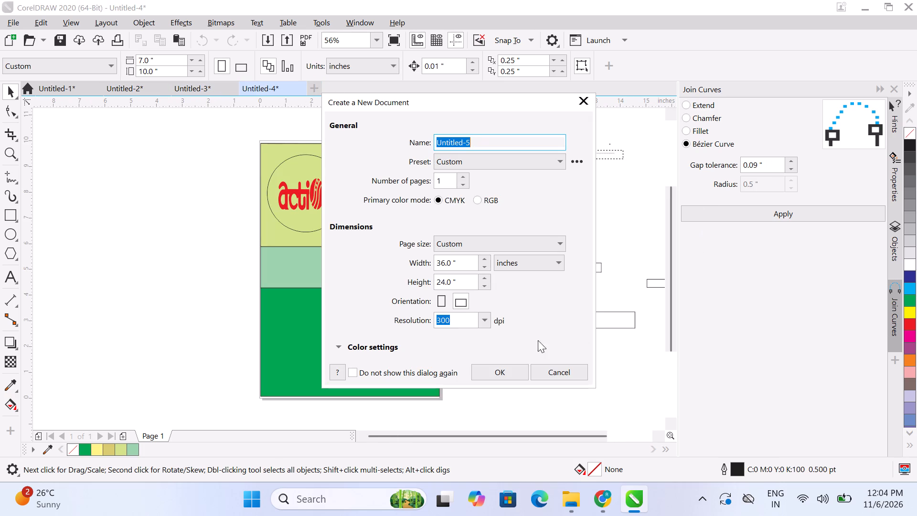
left_click(502, 372)
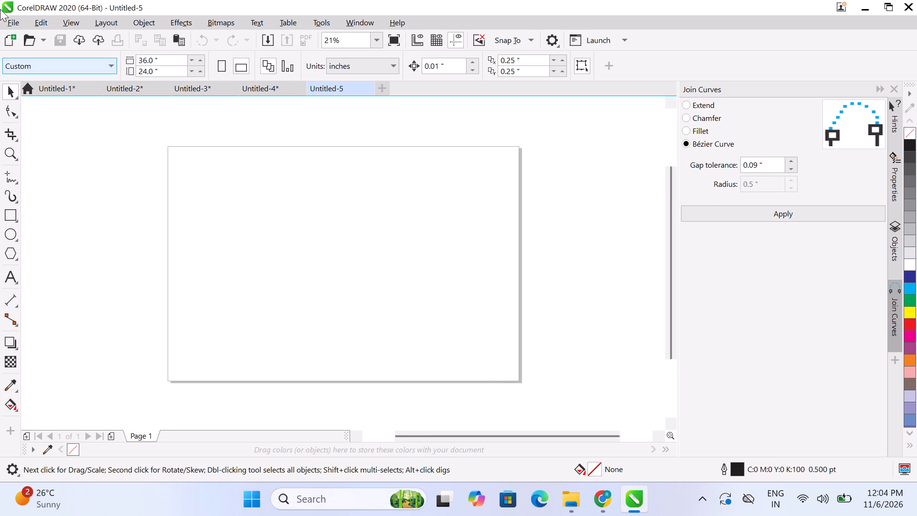
Create another blank one-page CMYK document, 36 by 24 inches in landscape at 300 dpi.
left_click(11, 21)
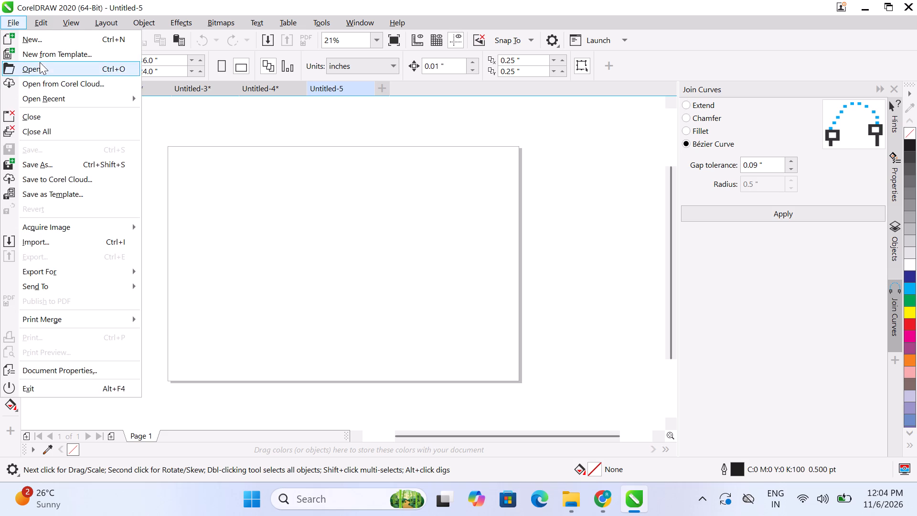
left_click(44, 40)
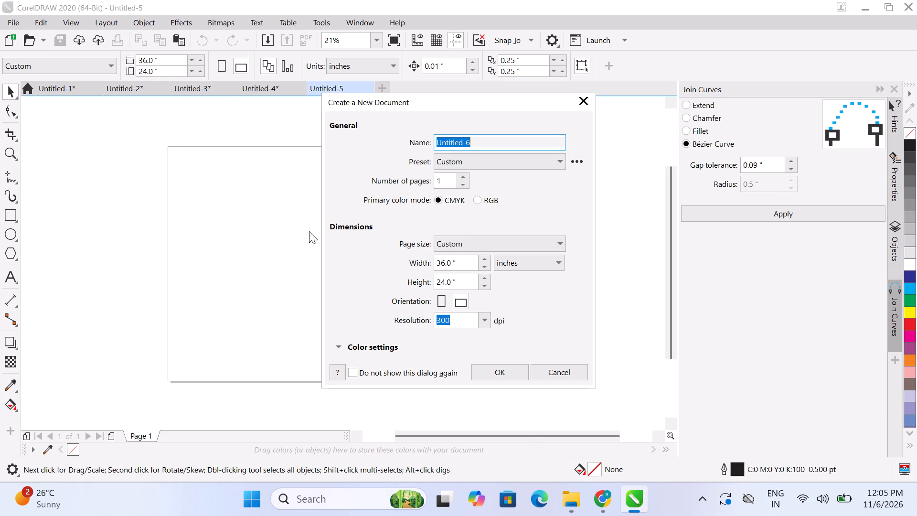
left_click(498, 369)
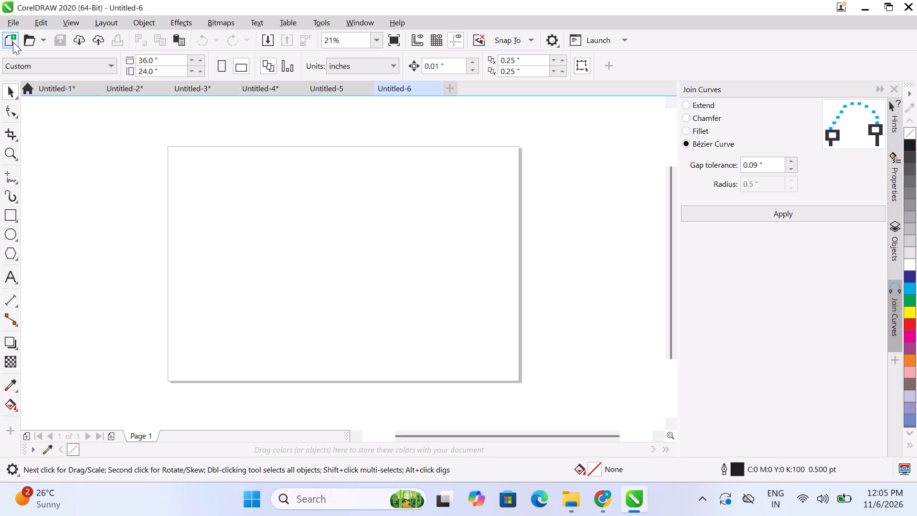
Place the photo 20261106_112408.jpg from the Downloads folder into the blank 36 by 24 inch document.
left_click(9, 18)
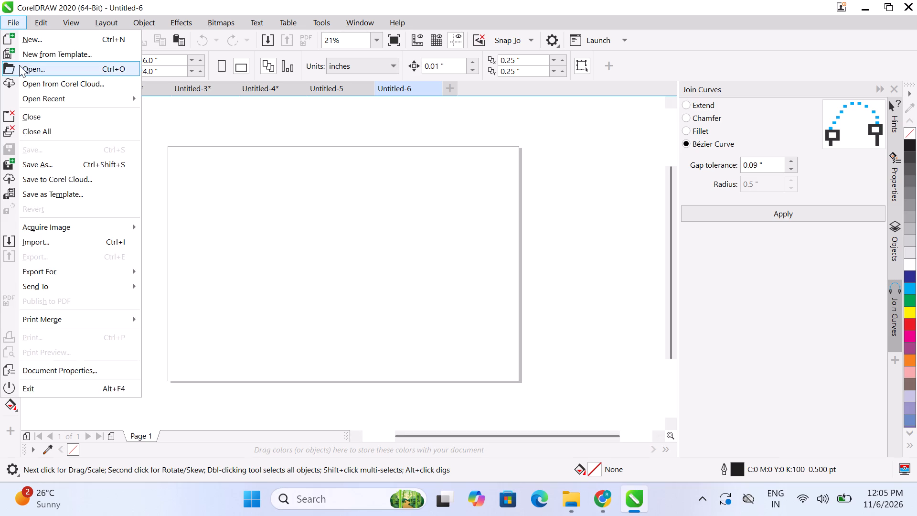
left_click(25, 65)
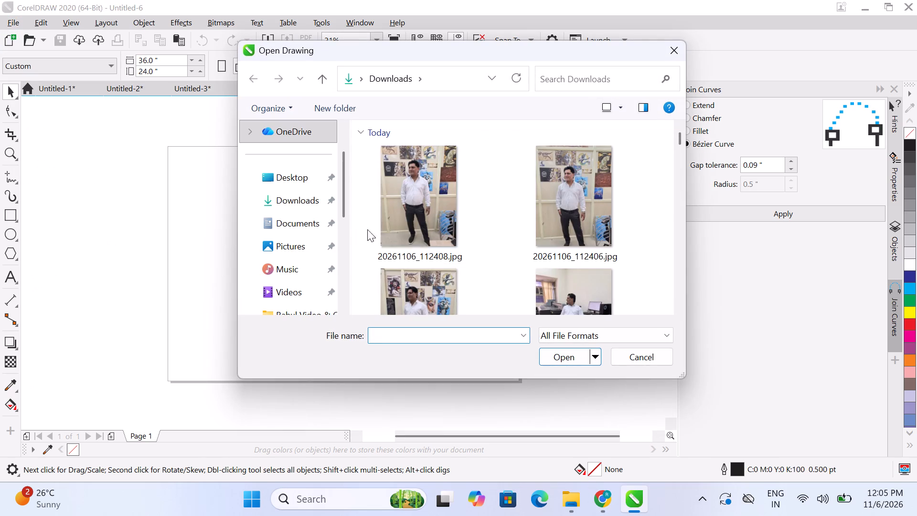
left_click(420, 209)
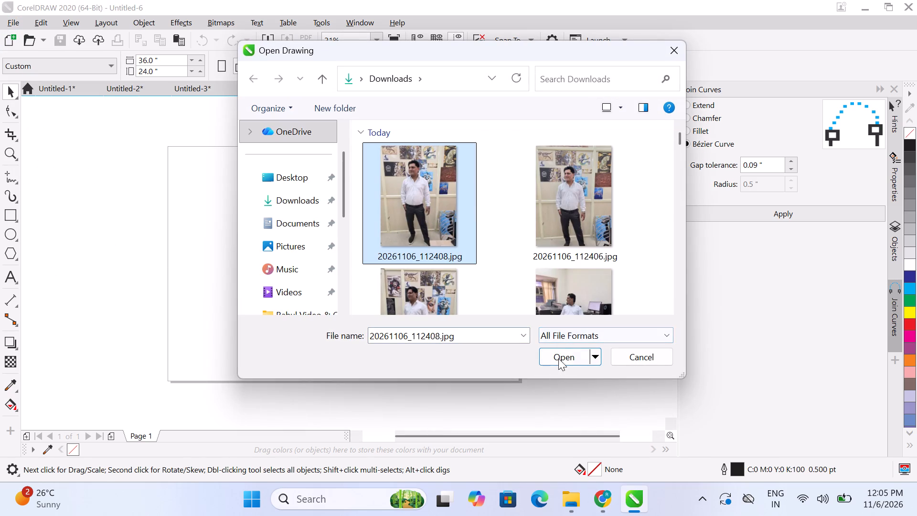
left_click(567, 359)
left_click(606, 269)
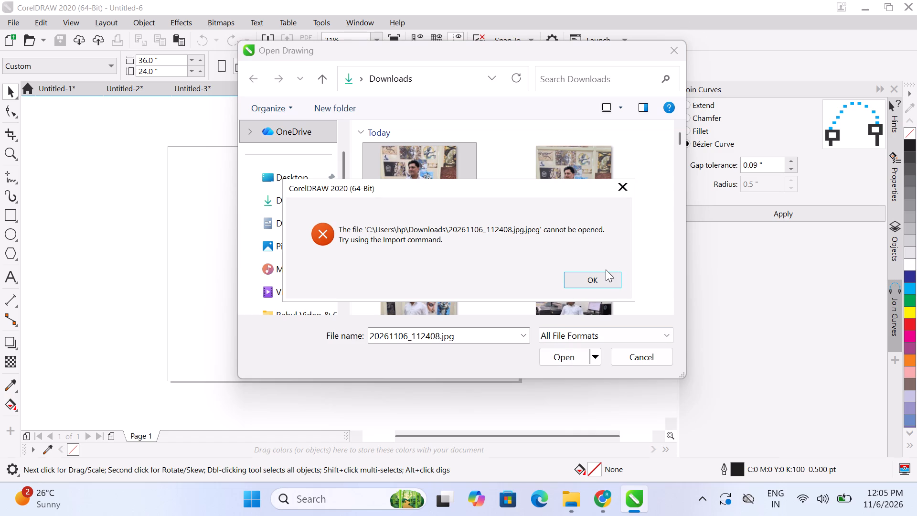
left_click(592, 275)
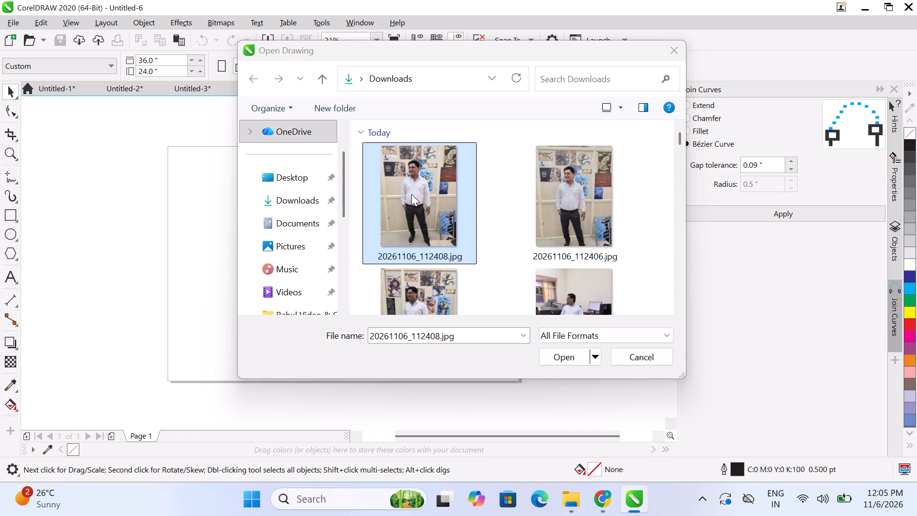
left_click_drag(411, 194, 179, 206)
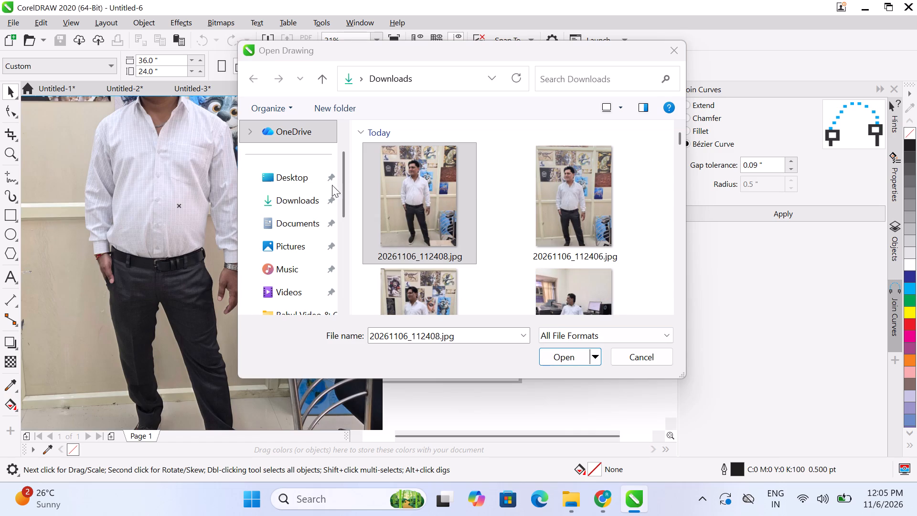
left_click(674, 45)
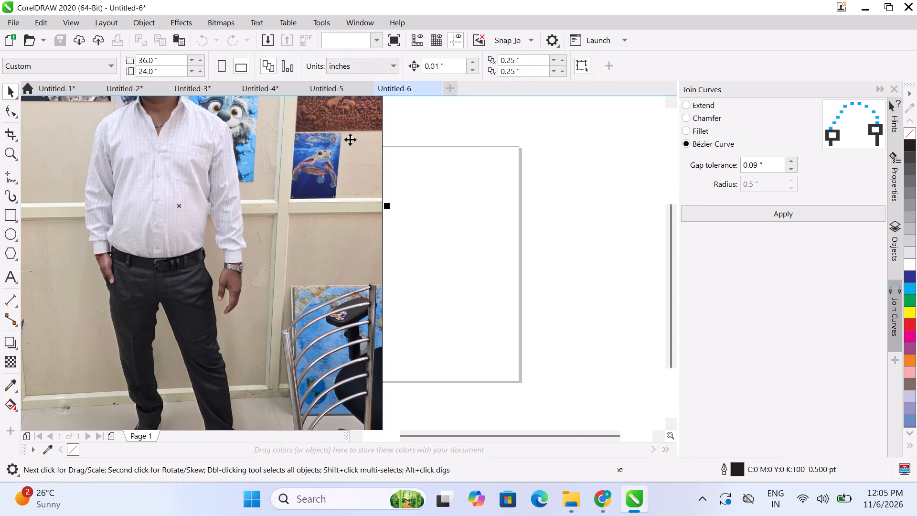
Scale the placed photo down proportionally to about 86%, roughly 35.9 by 47.8 inches.
scroll(332, 143, "up", 2)
scroll(335, 153, "down", 3)
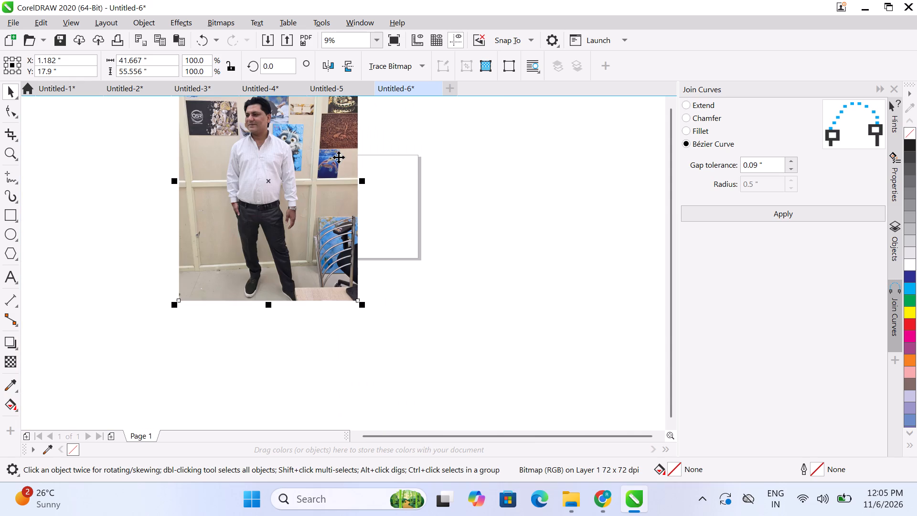
scroll(339, 157, "down", 1)
left_click_drag(354, 105, 345, 116)
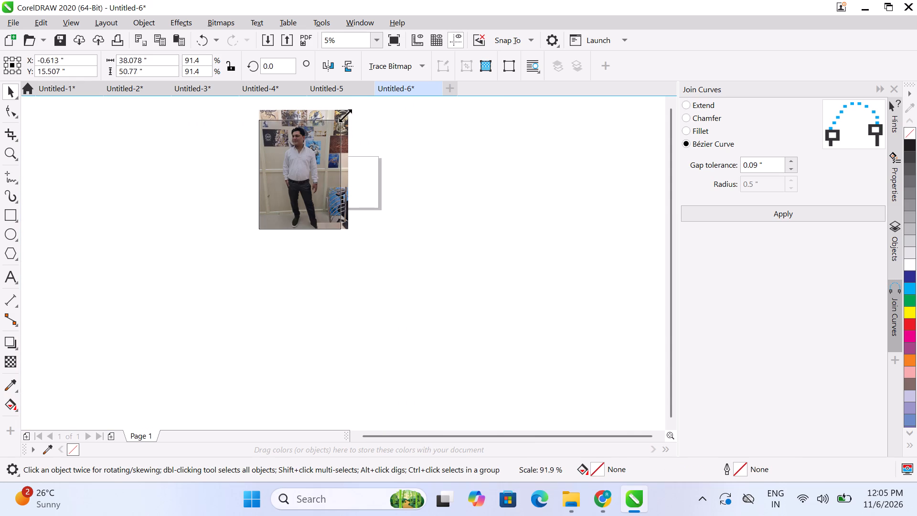
left_click_drag(345, 116, 341, 113)
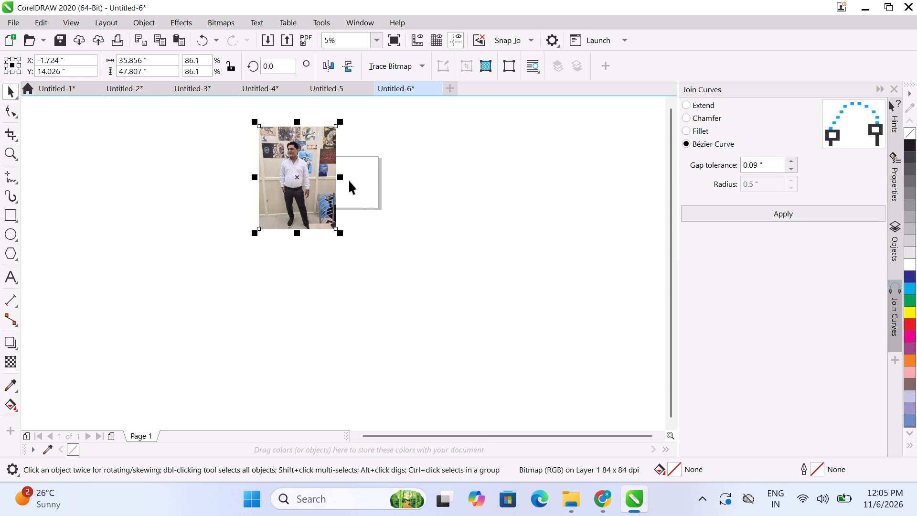
With the Shape tool in Freehand selection mode, move the photo's two top corner nodes inward and back out beyond the image edges.
right_click(9, 114)
left_click(9, 114)
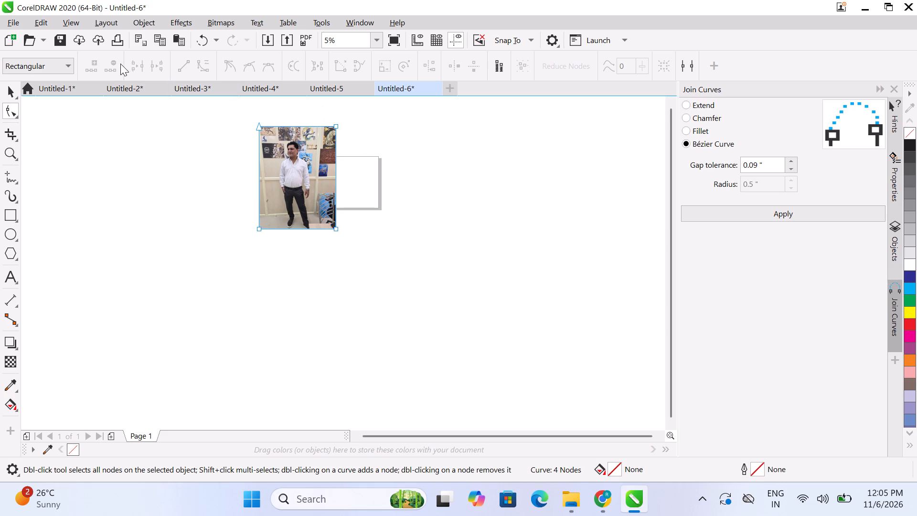
left_click(68, 63)
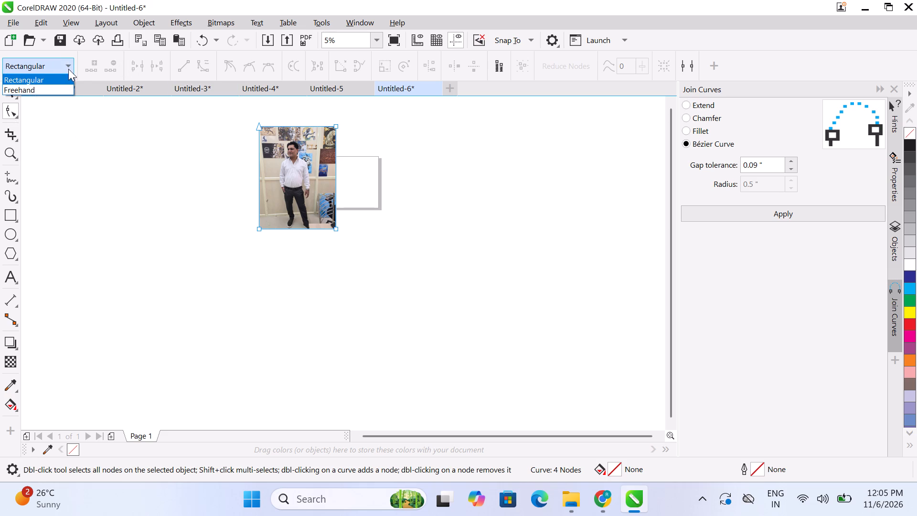
left_click(48, 92)
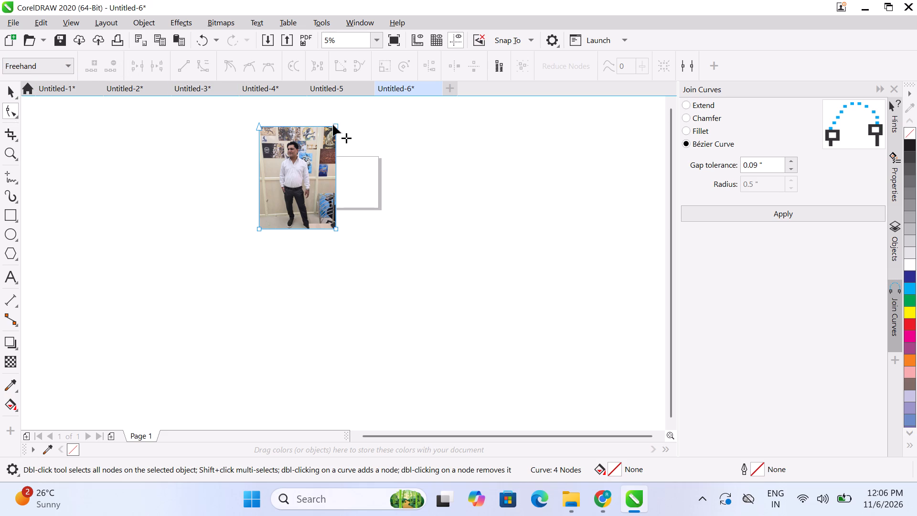
left_click_drag(333, 125, 329, 136)
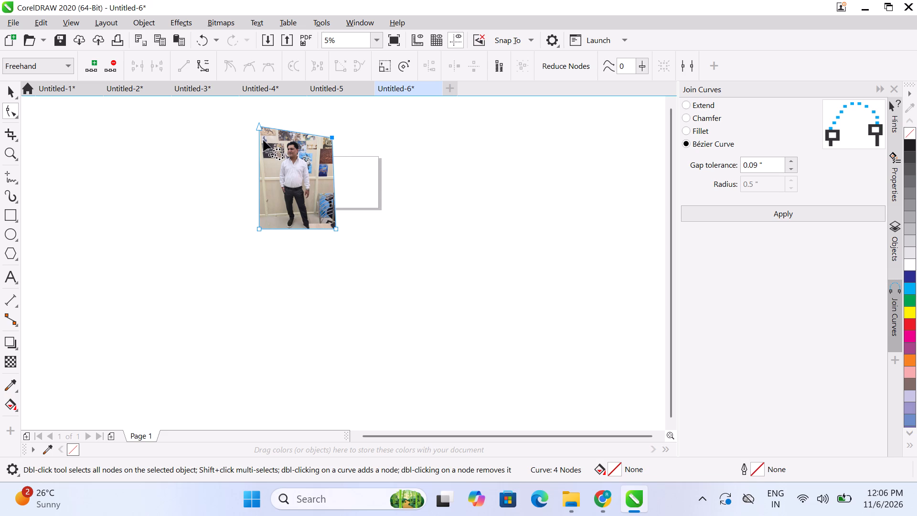
left_click_drag(256, 128, 261, 130)
left_click_drag(261, 130, 277, 140)
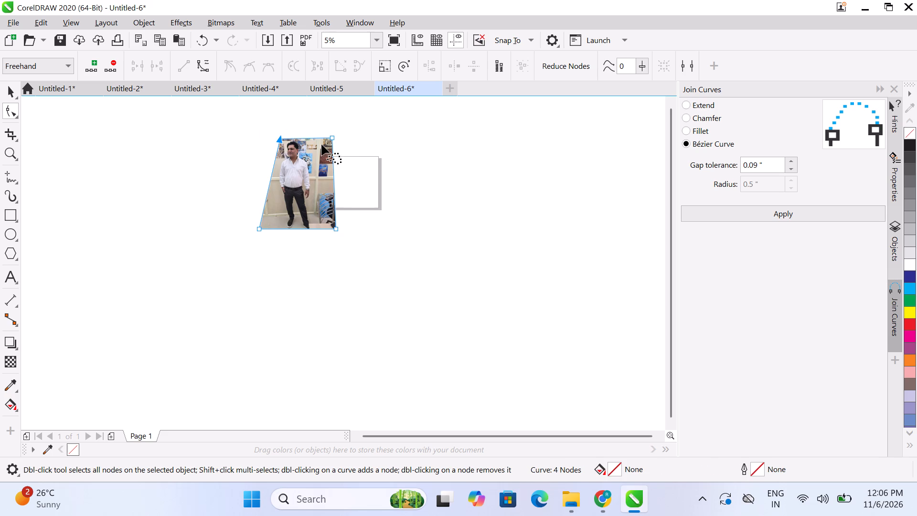
left_click_drag(279, 140, 253, 126)
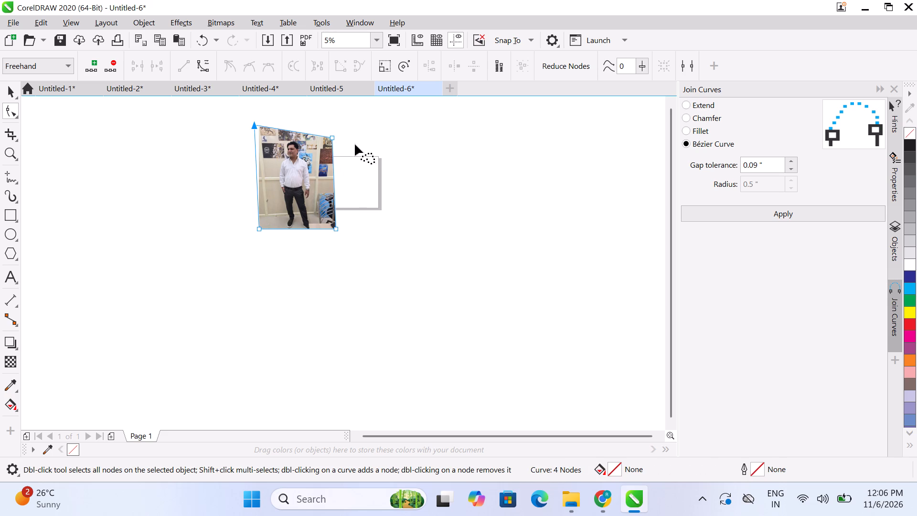
left_click_drag(332, 141, 354, 127)
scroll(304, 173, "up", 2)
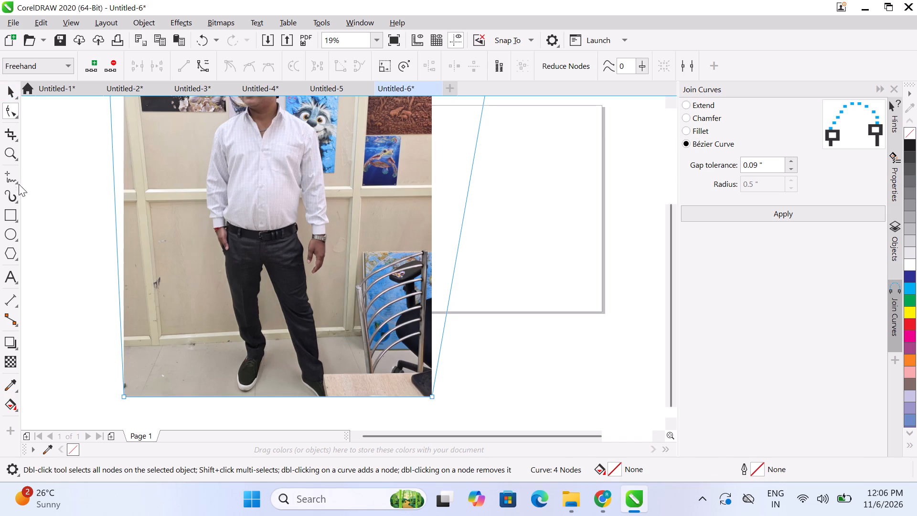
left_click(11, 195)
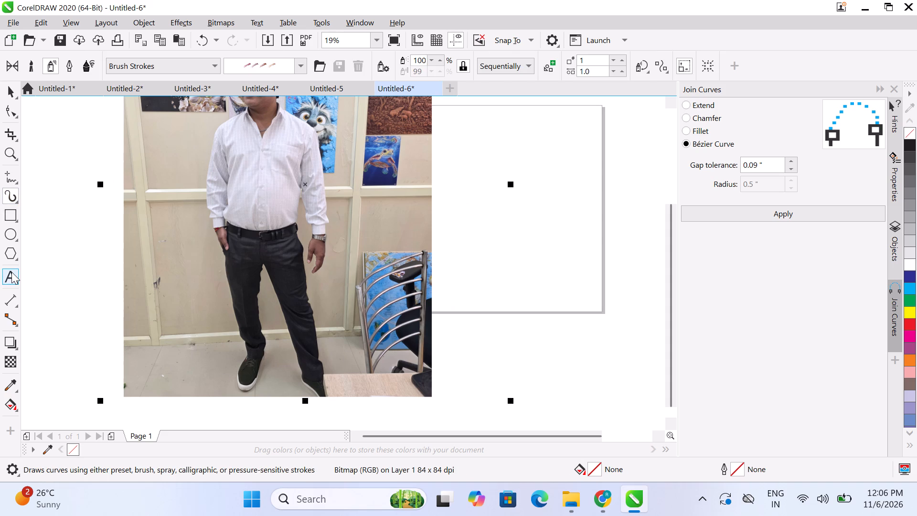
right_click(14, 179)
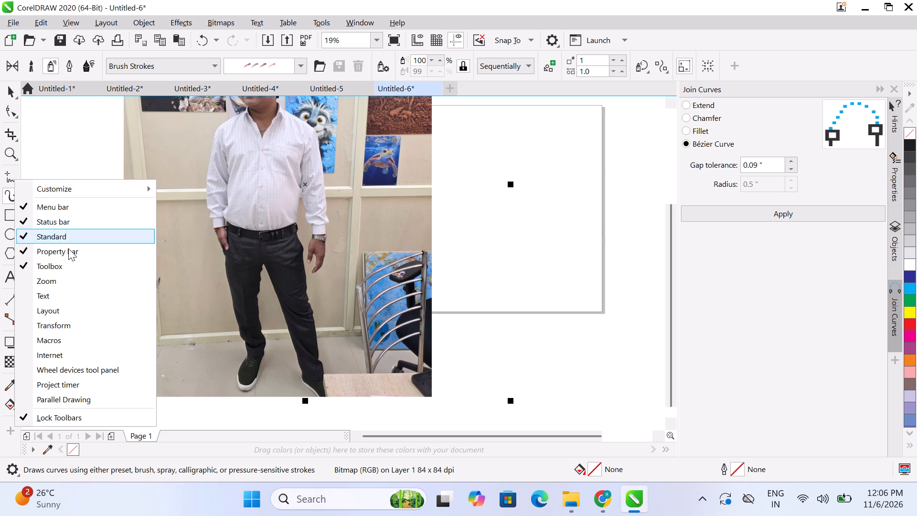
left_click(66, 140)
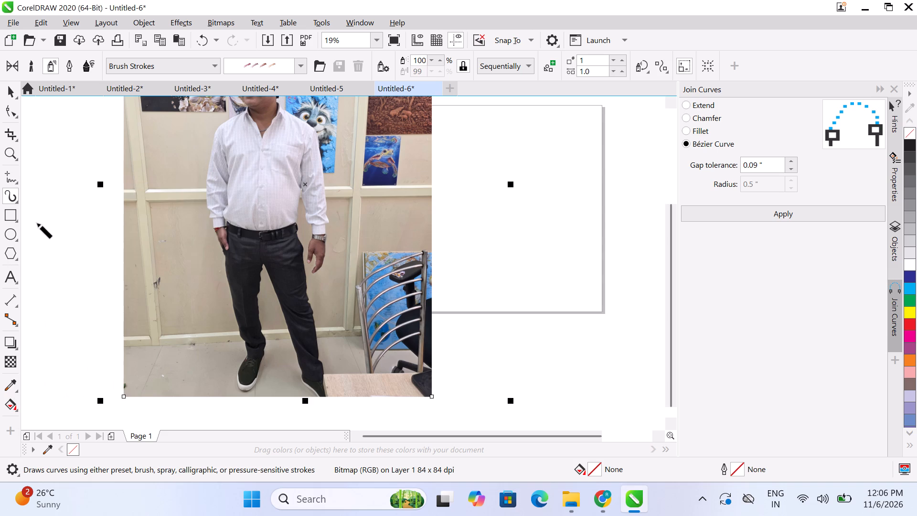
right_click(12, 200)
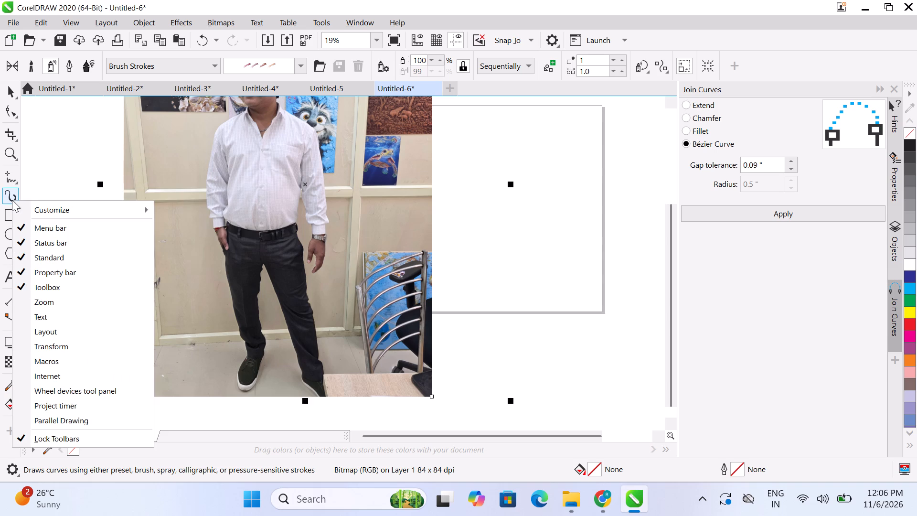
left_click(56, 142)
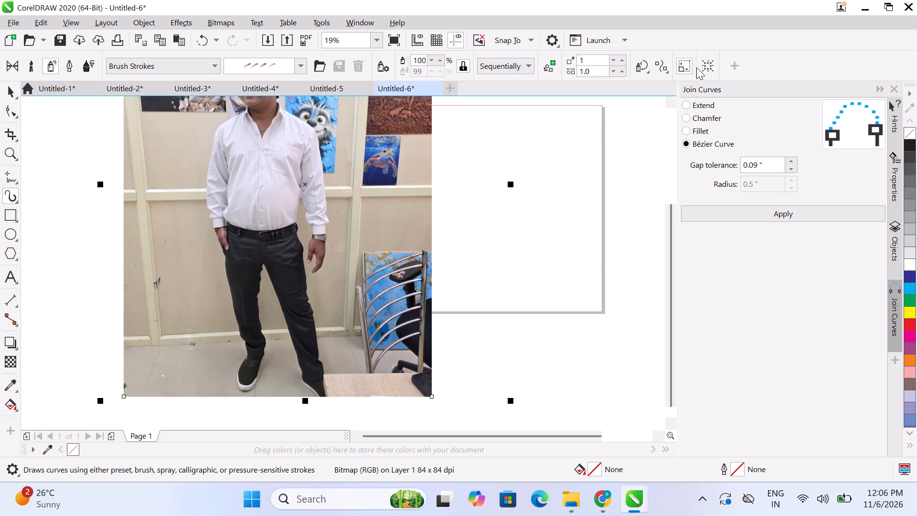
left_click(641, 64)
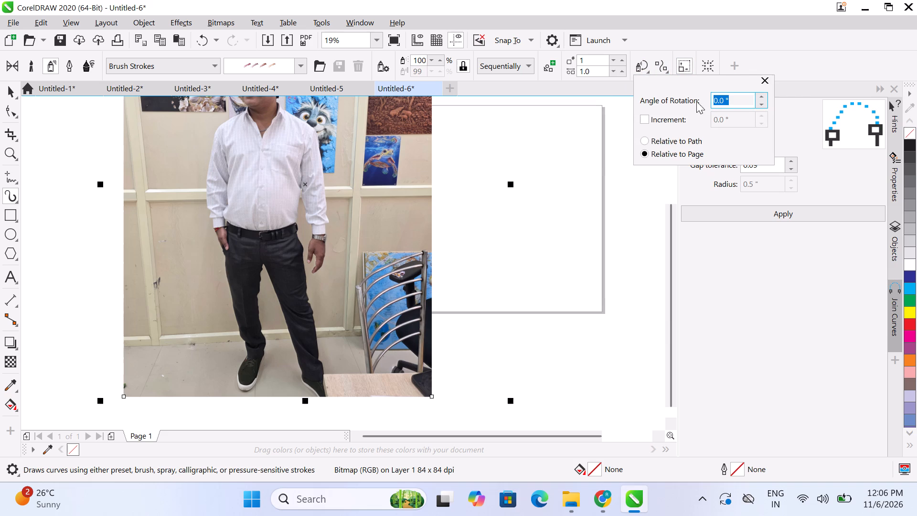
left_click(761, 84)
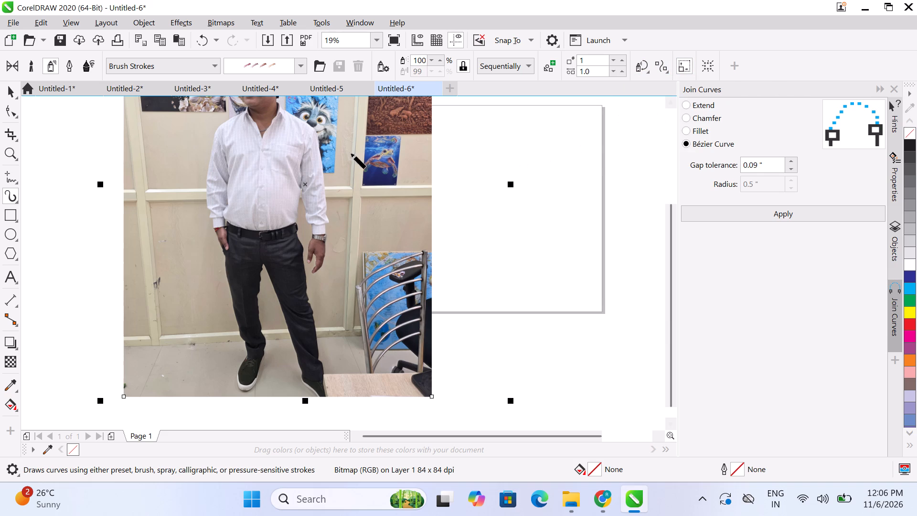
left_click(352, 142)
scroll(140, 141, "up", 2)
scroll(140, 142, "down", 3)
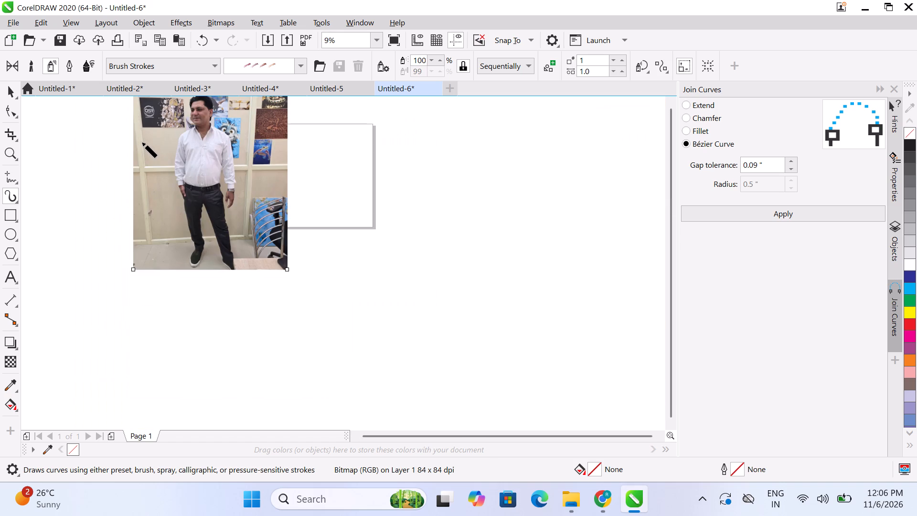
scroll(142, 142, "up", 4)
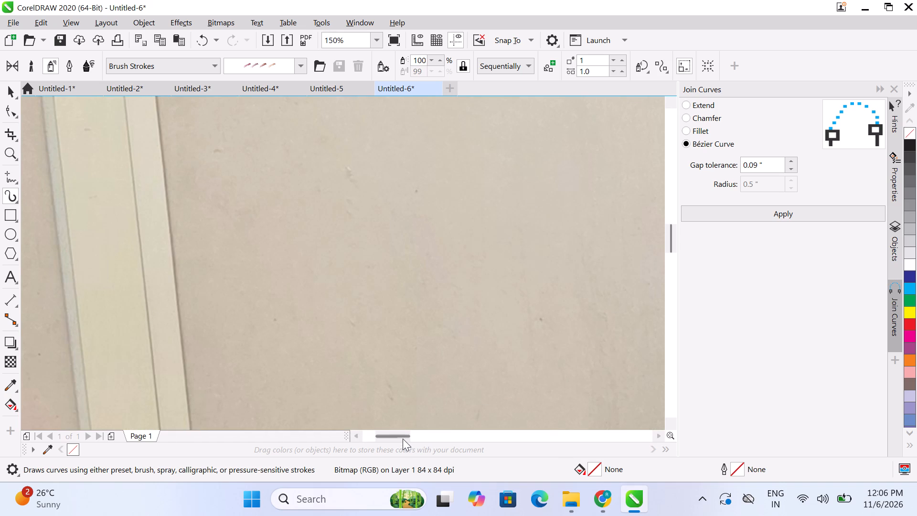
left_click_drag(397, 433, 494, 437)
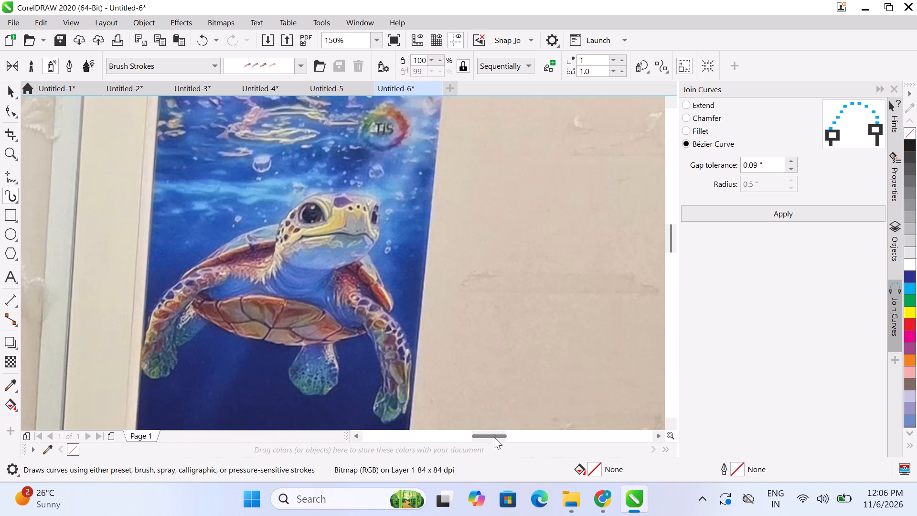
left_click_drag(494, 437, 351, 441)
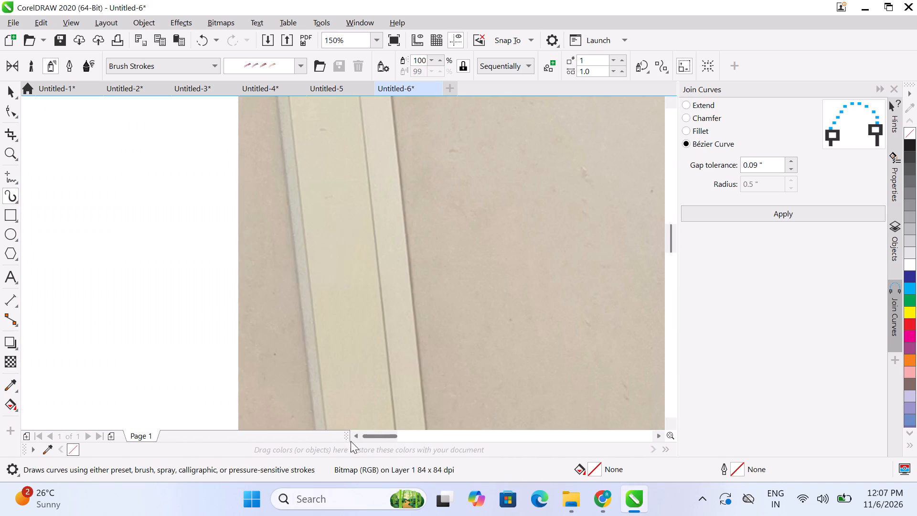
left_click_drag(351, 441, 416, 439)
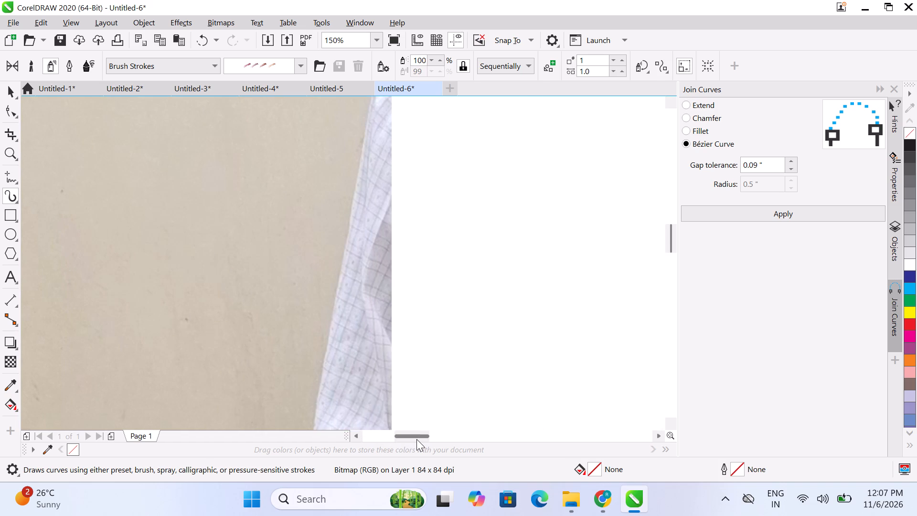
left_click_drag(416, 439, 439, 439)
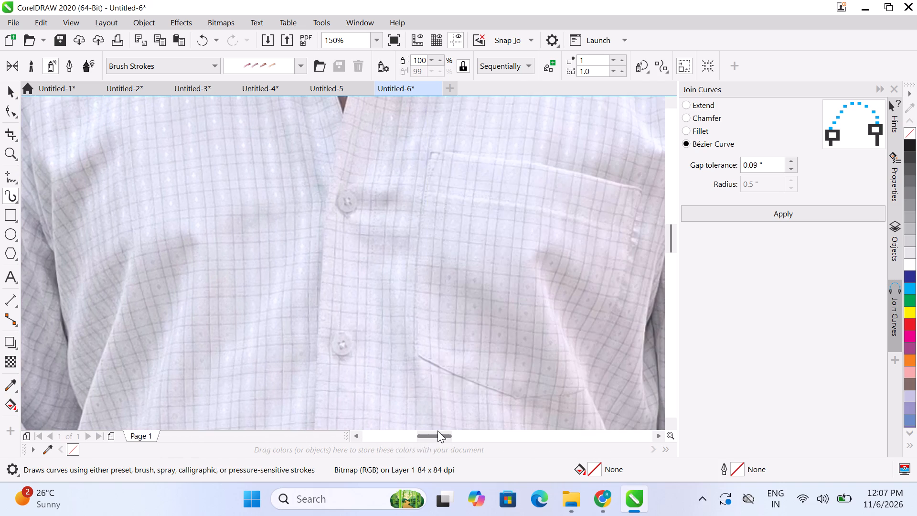
Use the Shape tool to move the photo's top-right corner node in toward the image's side edge and up above its top edge.
scroll(395, 246, "down", 3)
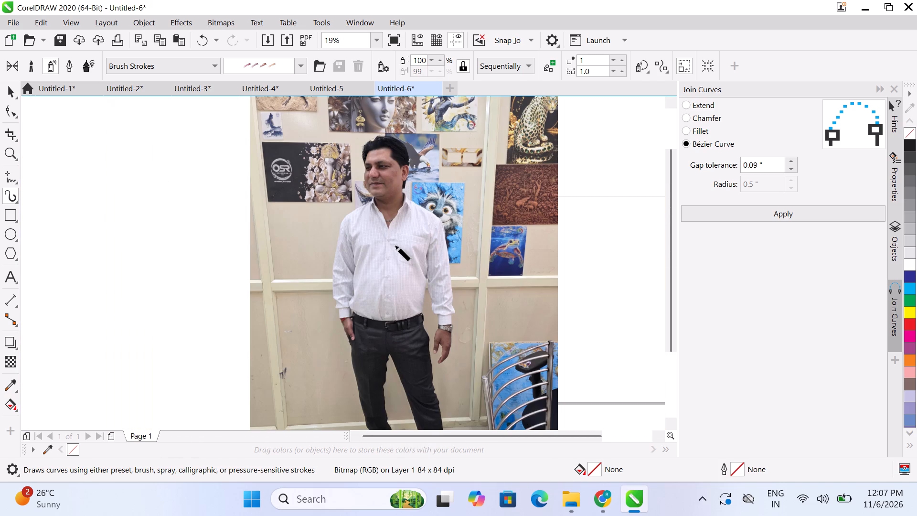
scroll(395, 246, "down", 1)
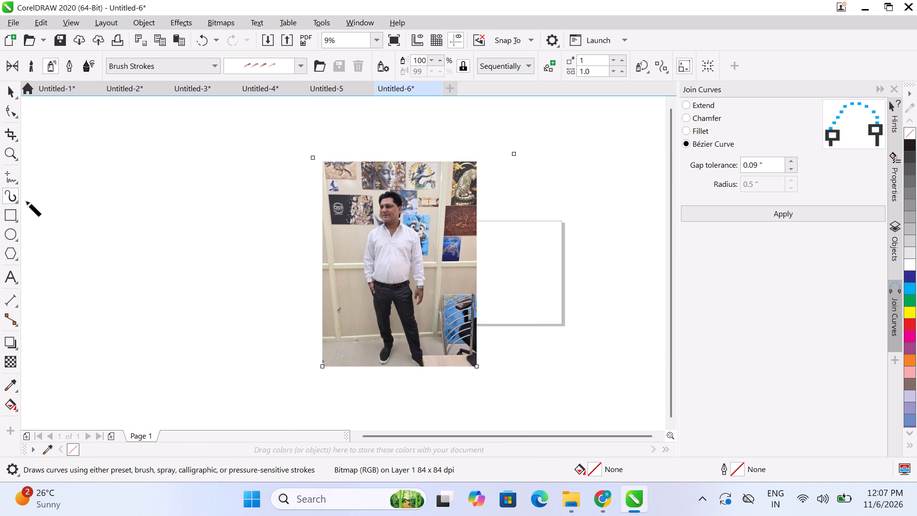
left_click(5, 108)
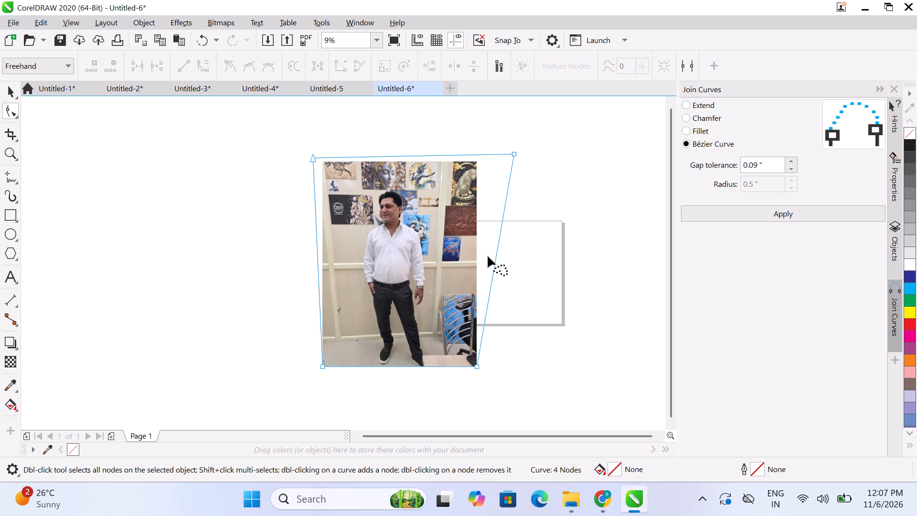
left_click_drag(513, 154, 483, 167)
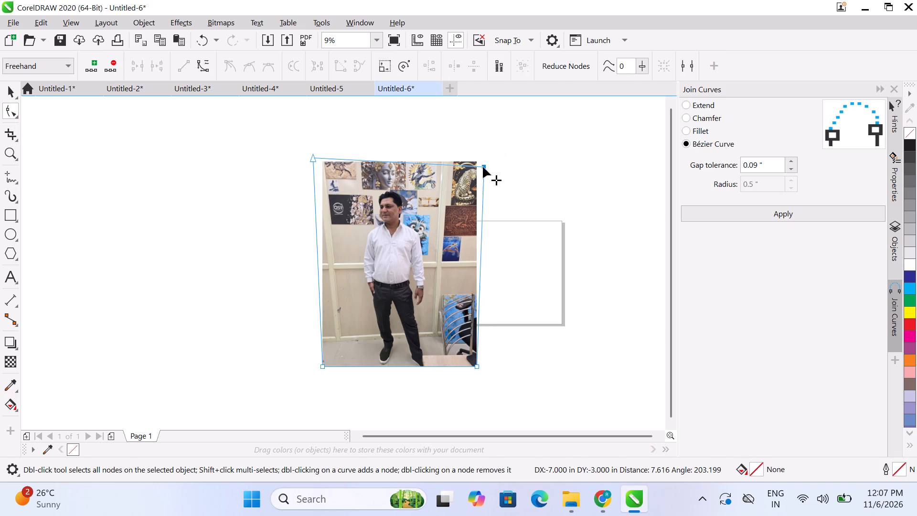
left_click_drag(483, 167, 480, 142)
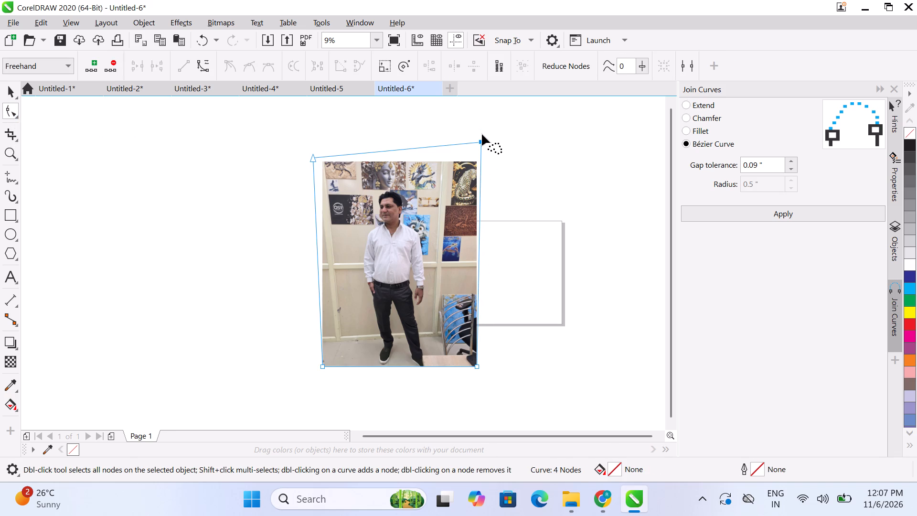
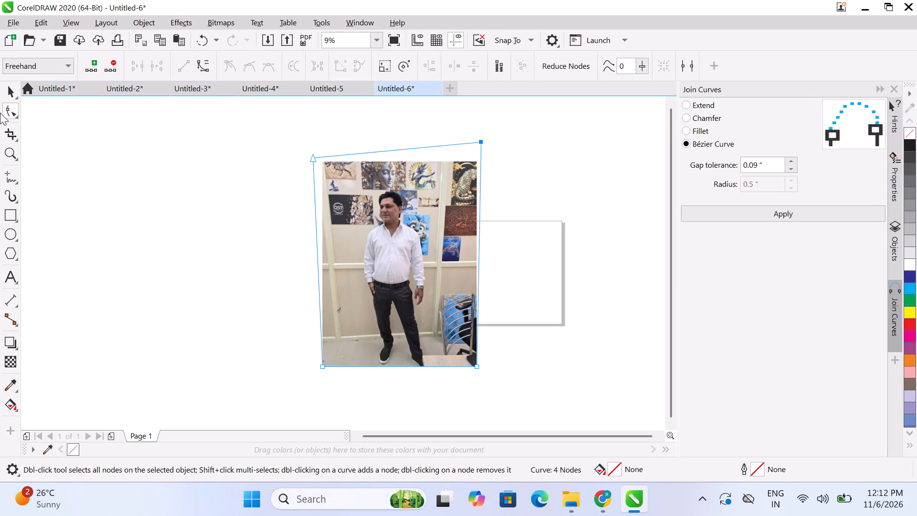
Convert the photo's top edge to a curve, smooth its top-right node, and move that node down the side edge to round the corner.
left_click(254, 63)
left_click(290, 61)
left_click(386, 43)
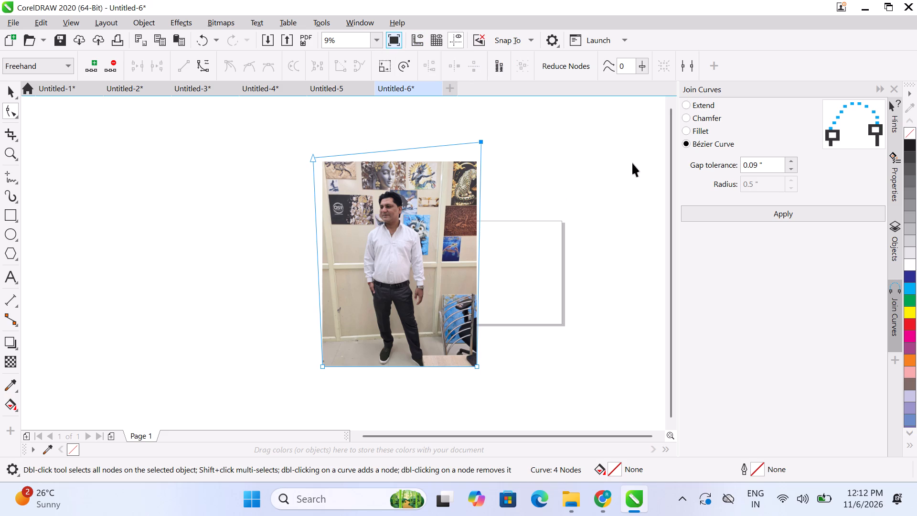
left_click(629, 134)
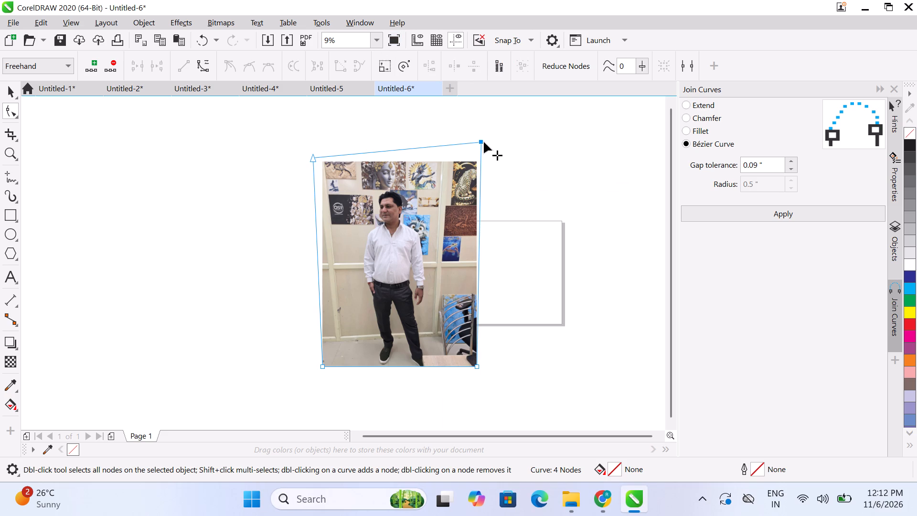
left_click_drag(484, 142, 476, 161)
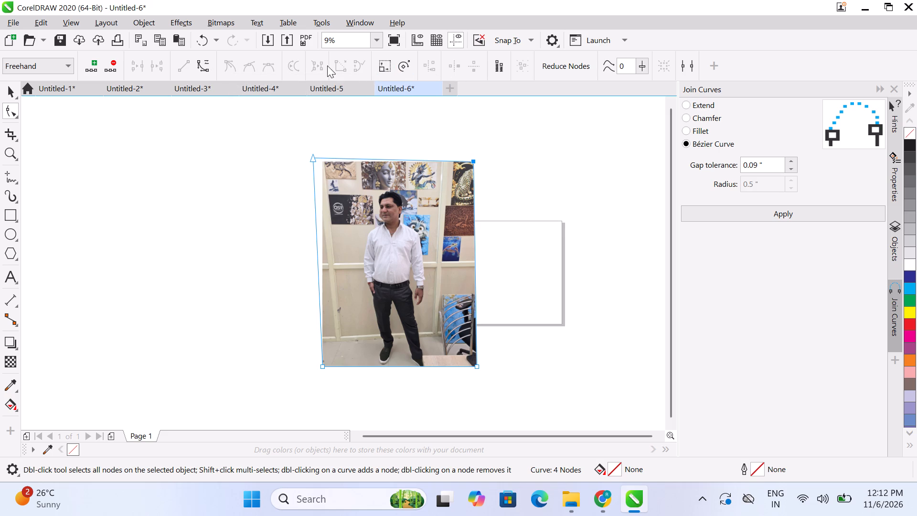
left_click(206, 63)
left_click(247, 67)
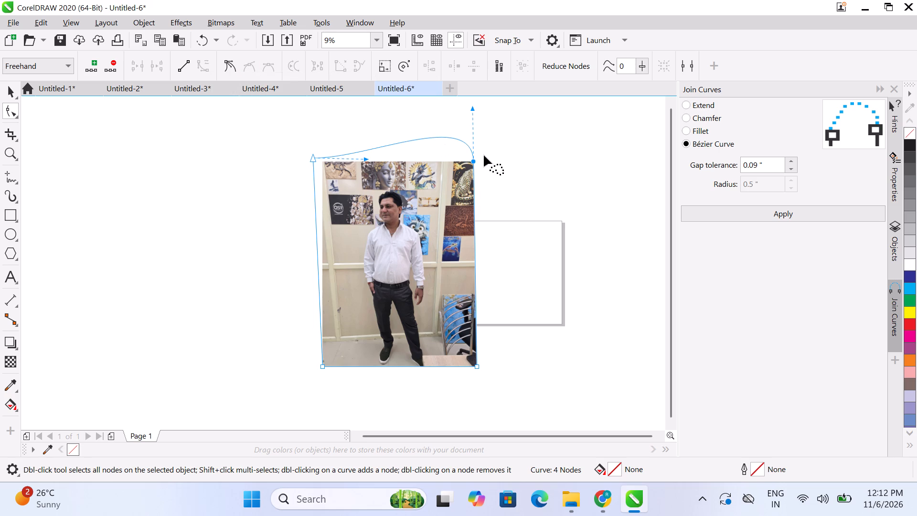
left_click_drag(475, 162, 471, 176)
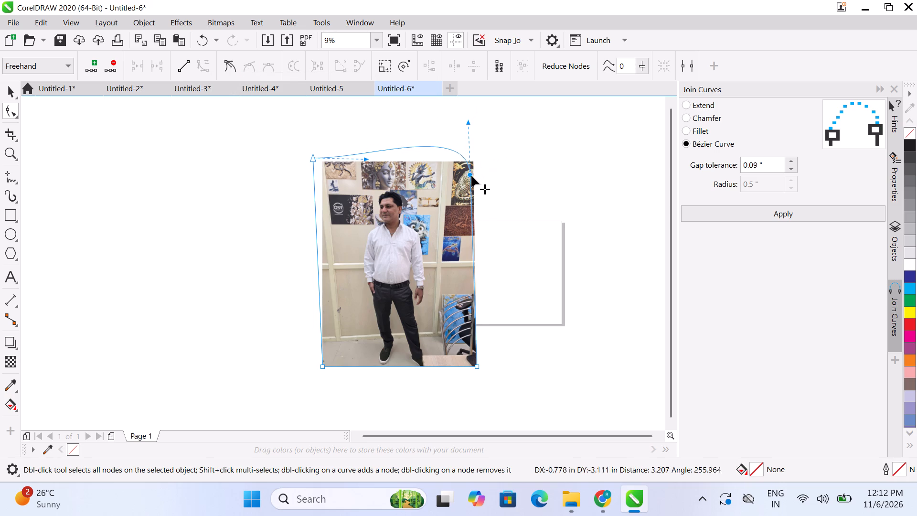
left_click_drag(471, 176, 474, 218)
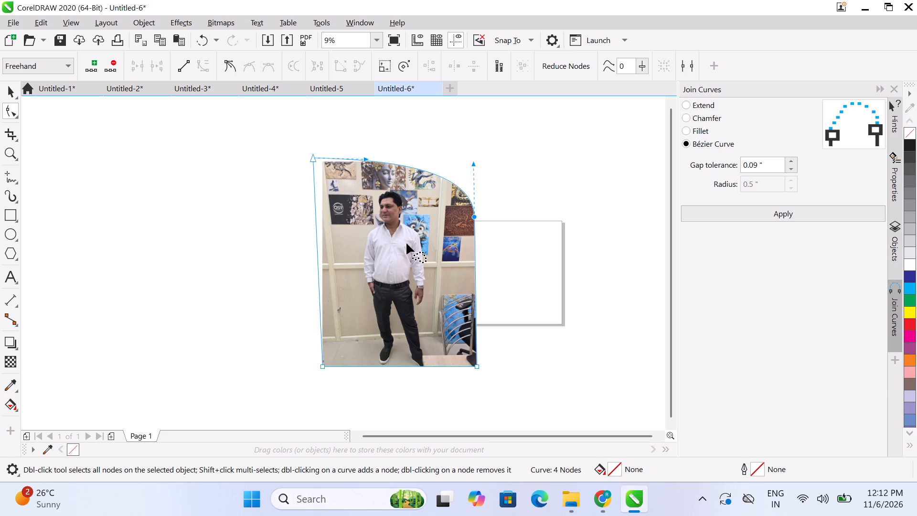
Move the photo's top-left node in to the image corner and its bottom-left node inward so the side edge slants.
left_click_drag(315, 159, 320, 161)
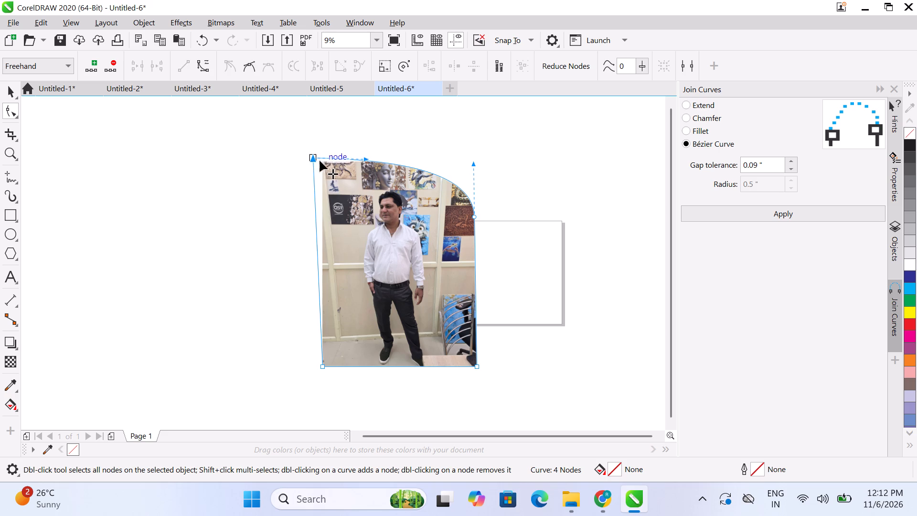
left_click_drag(320, 161, 328, 163)
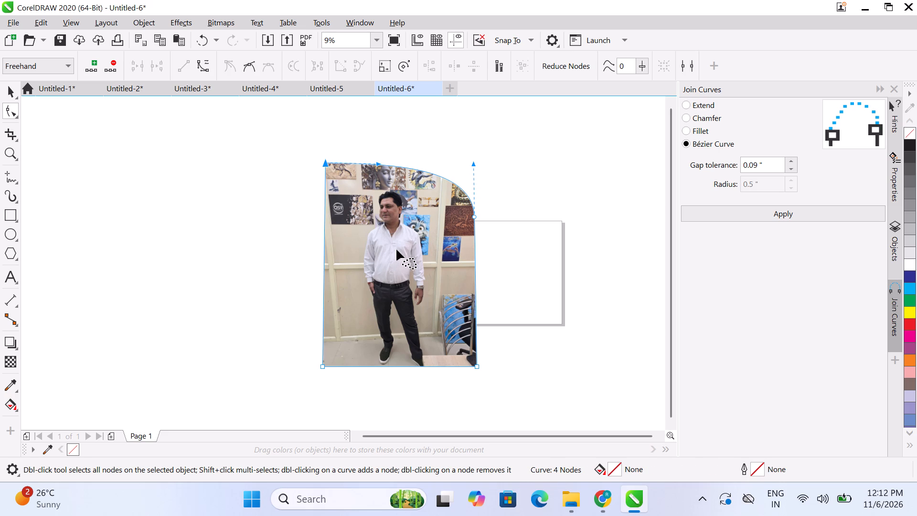
left_click(327, 168)
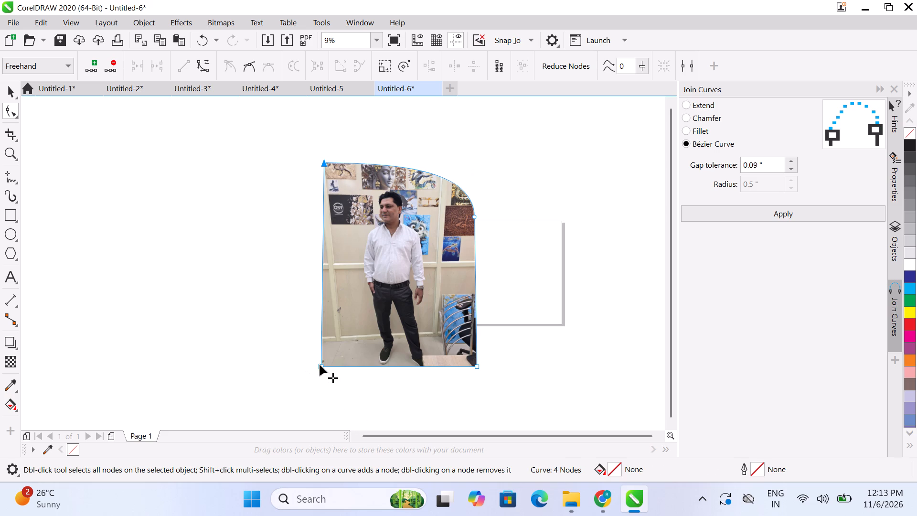
left_click_drag(320, 365, 338, 358)
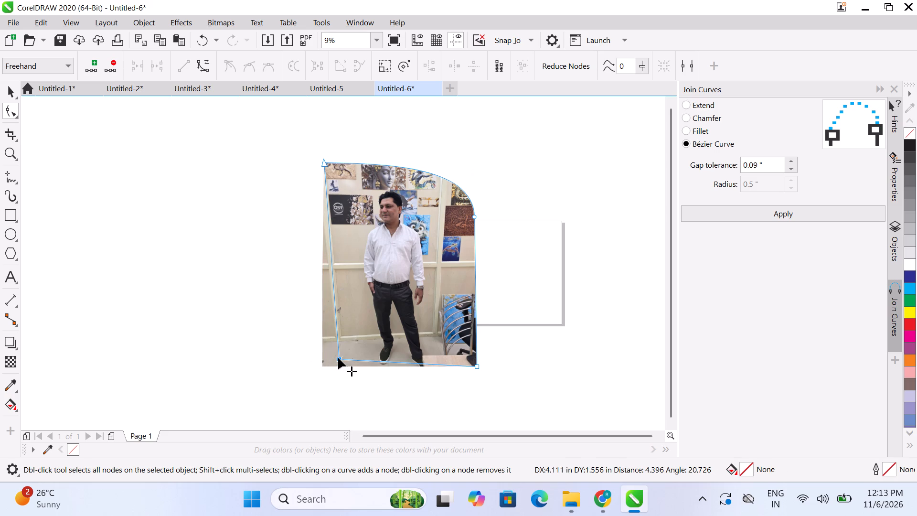
left_click_drag(338, 358, 338, 361)
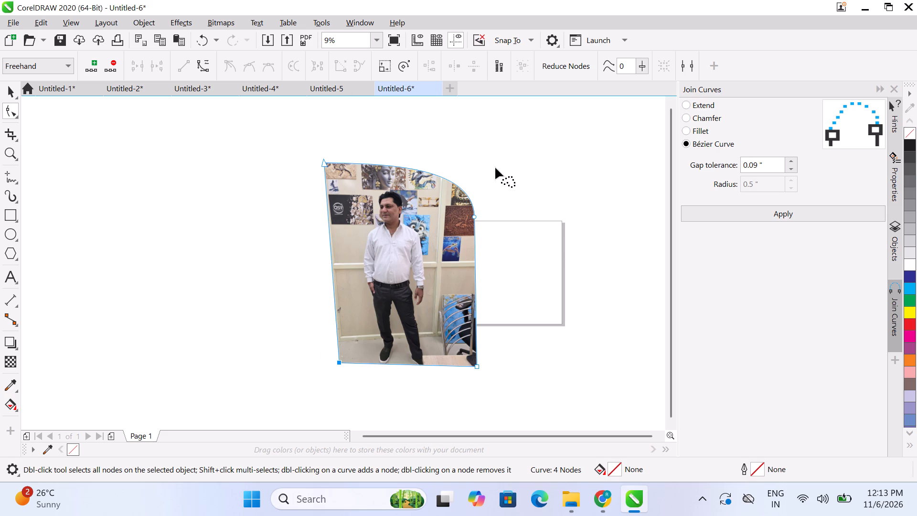
Scale the reshaped photo proportionally to about 28.7%, roughly 11.8 by 15.8 inches, and position it in the page's top-left corner.
left_click(8, 92)
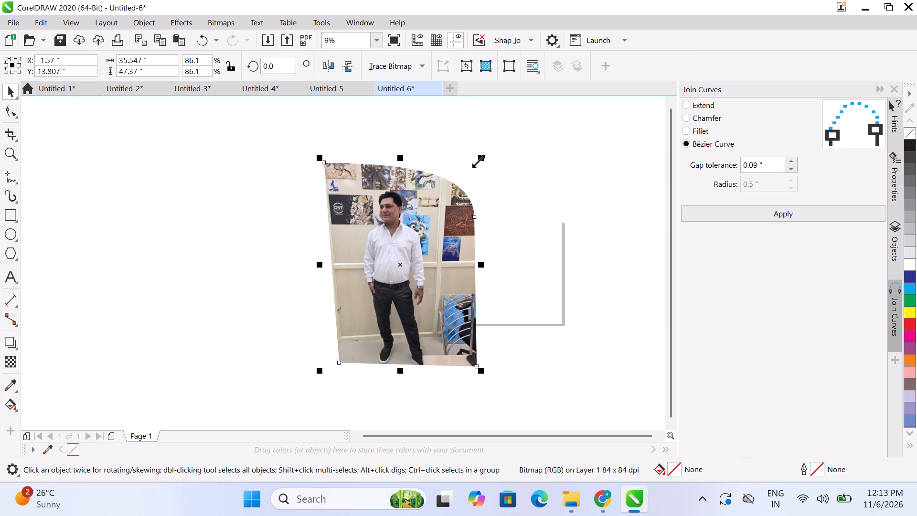
left_click_drag(481, 161, 461, 229)
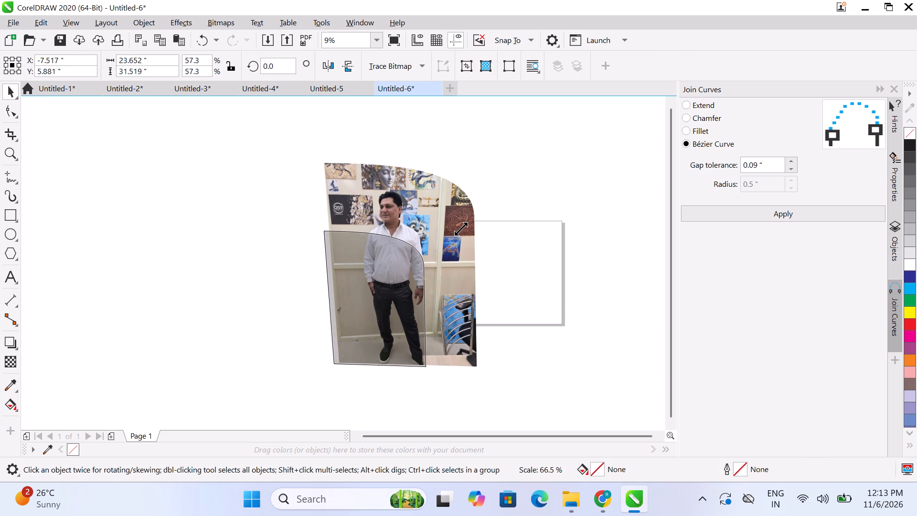
left_click_drag(461, 229, 444, 298)
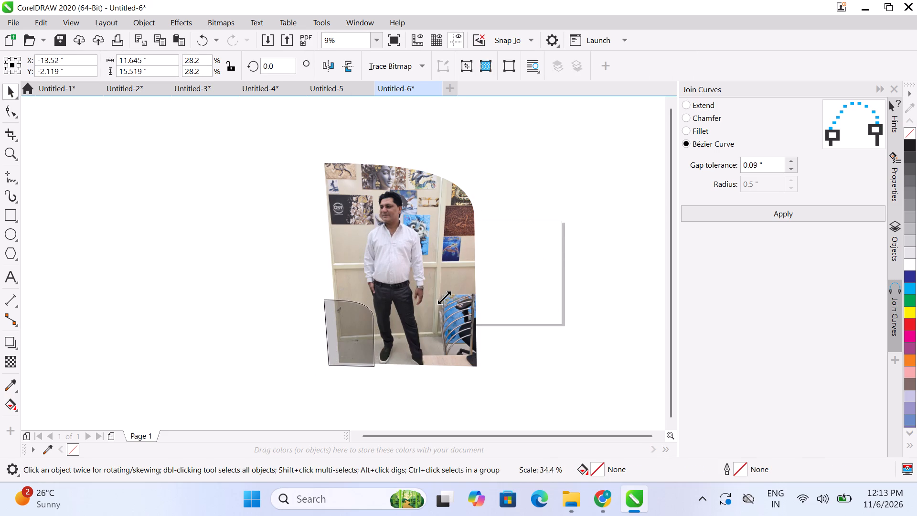
left_click_drag(444, 298, 444, 296)
left_click_drag(356, 338, 450, 264)
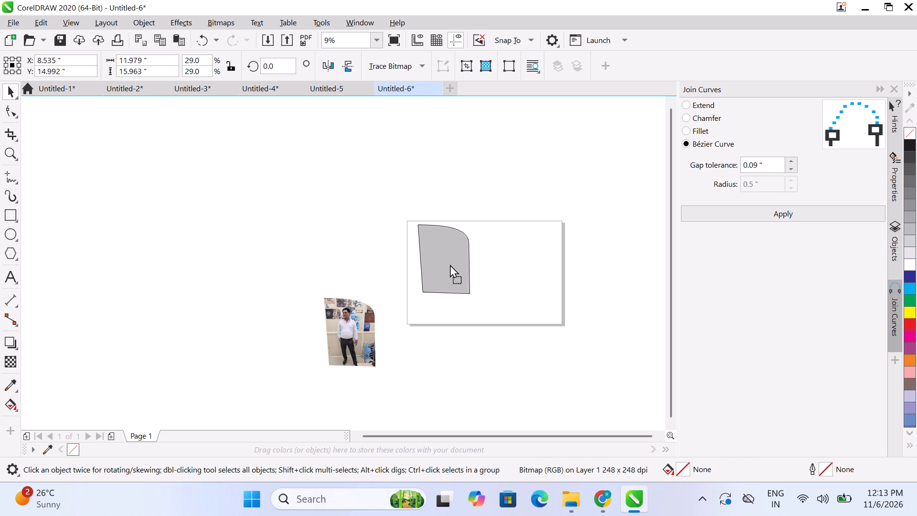
left_click_drag(450, 264, 440, 262)
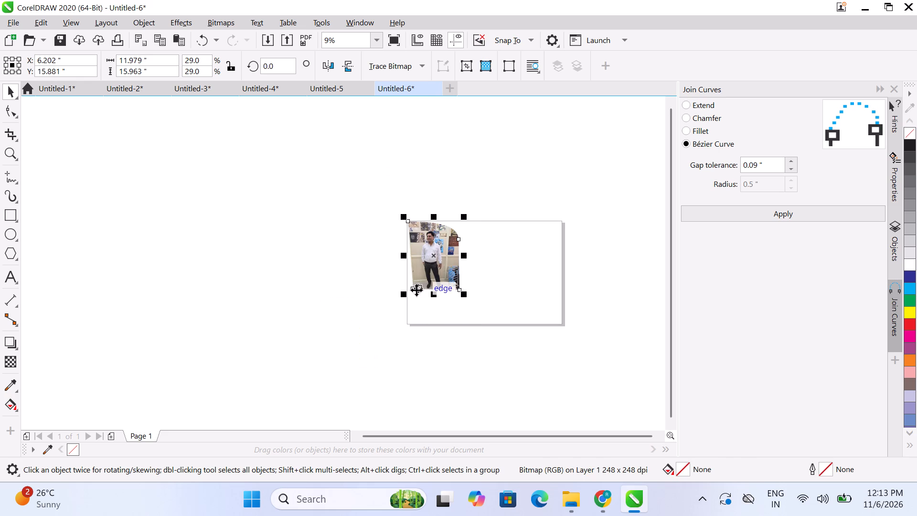
left_click_drag(405, 291, 404, 291)
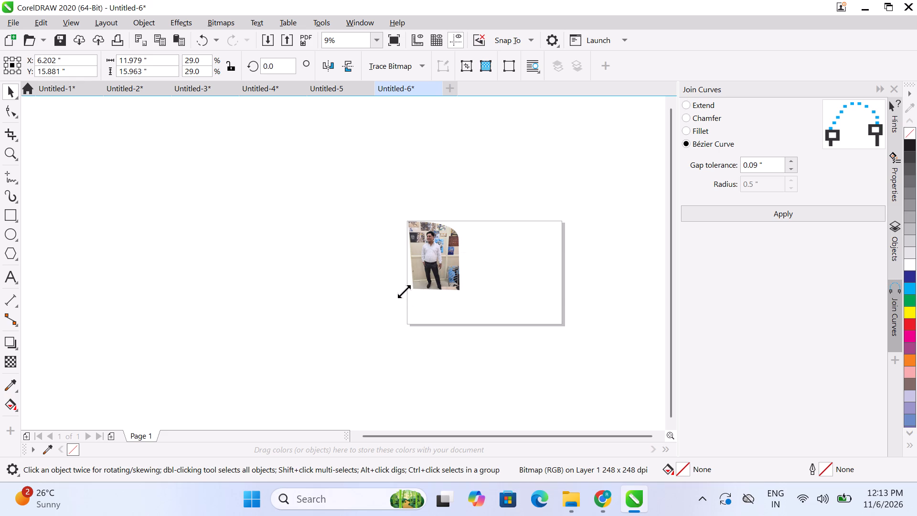
left_click_drag(404, 291, 377, 300)
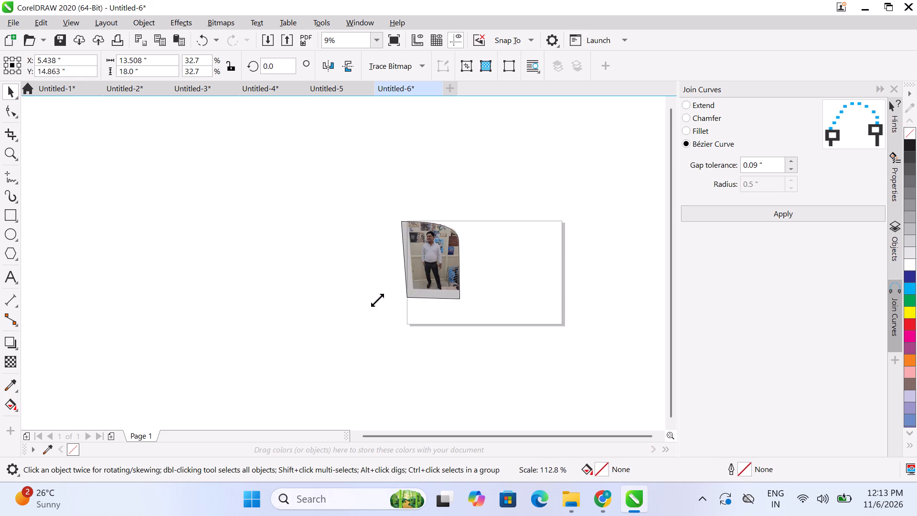
left_click_drag(377, 300, 373, 290)
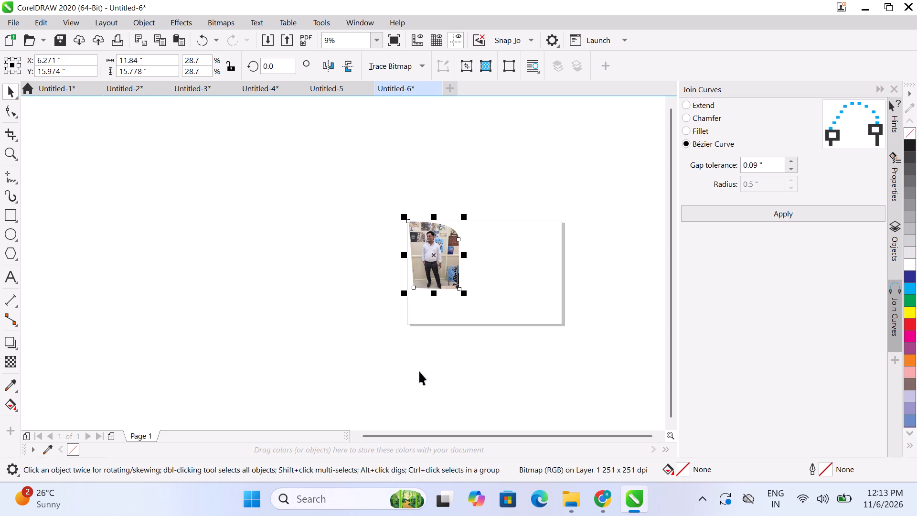
Shrink the photo off the page to about 18.4%, roughly 7.6 by 10.1 inches, and move it back to the page's top-left corner.
left_click_drag(429, 251, 150, 209)
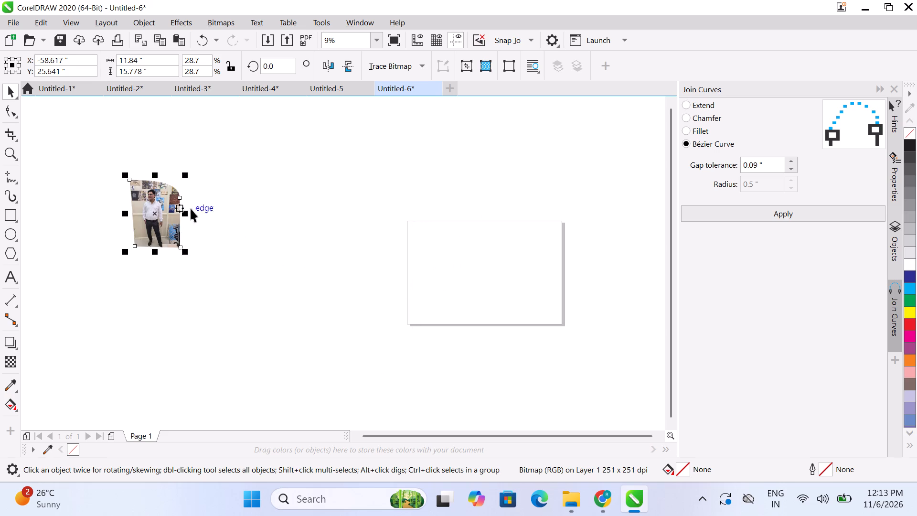
left_click_drag(125, 173, 127, 174)
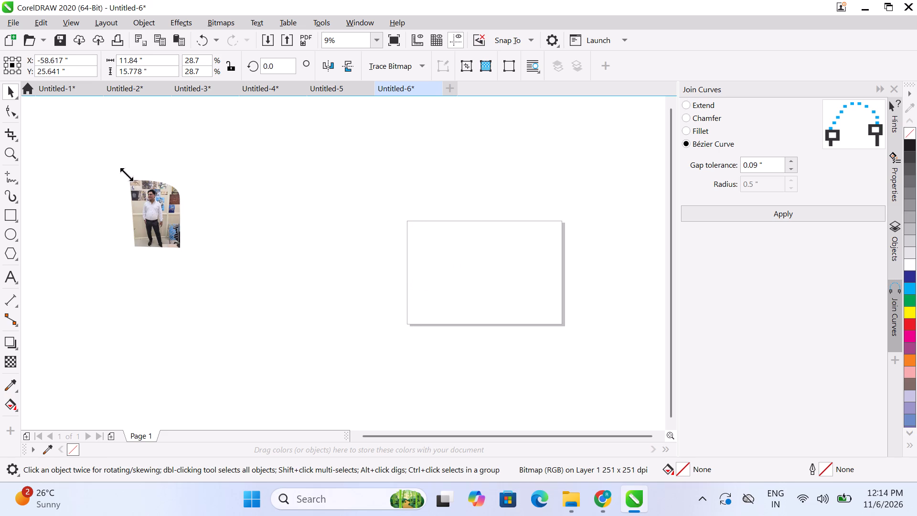
left_click_drag(127, 174, 143, 195)
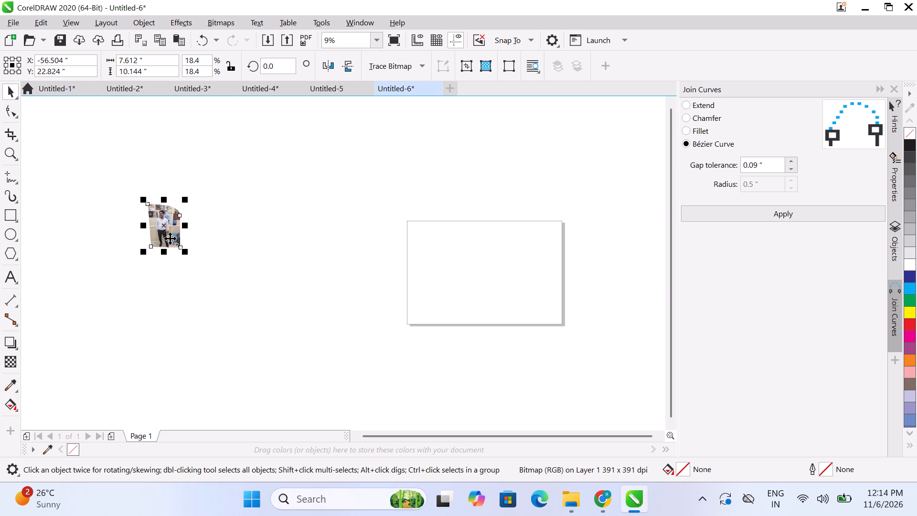
left_click_drag(170, 238, 428, 258)
left_click(494, 254)
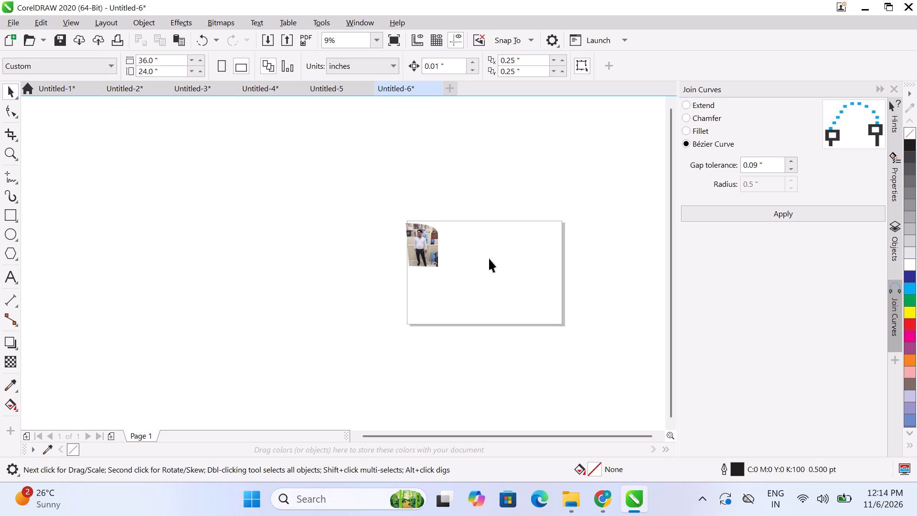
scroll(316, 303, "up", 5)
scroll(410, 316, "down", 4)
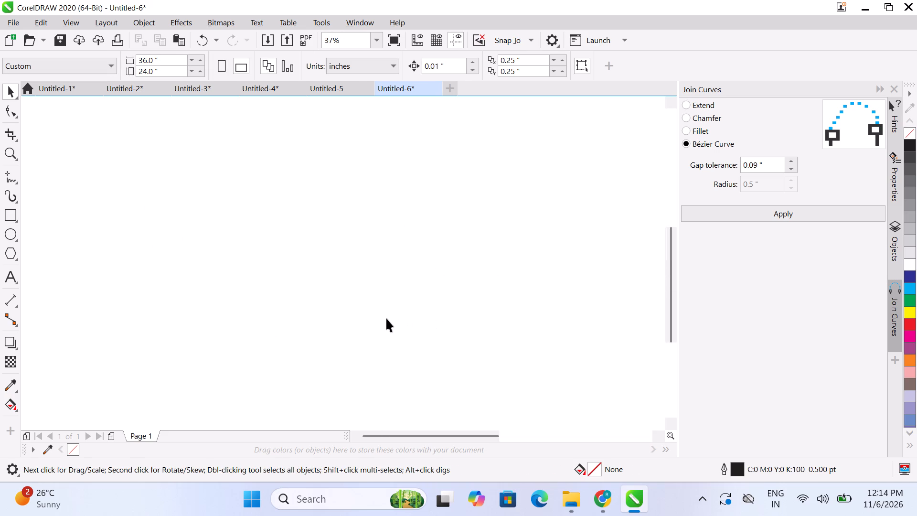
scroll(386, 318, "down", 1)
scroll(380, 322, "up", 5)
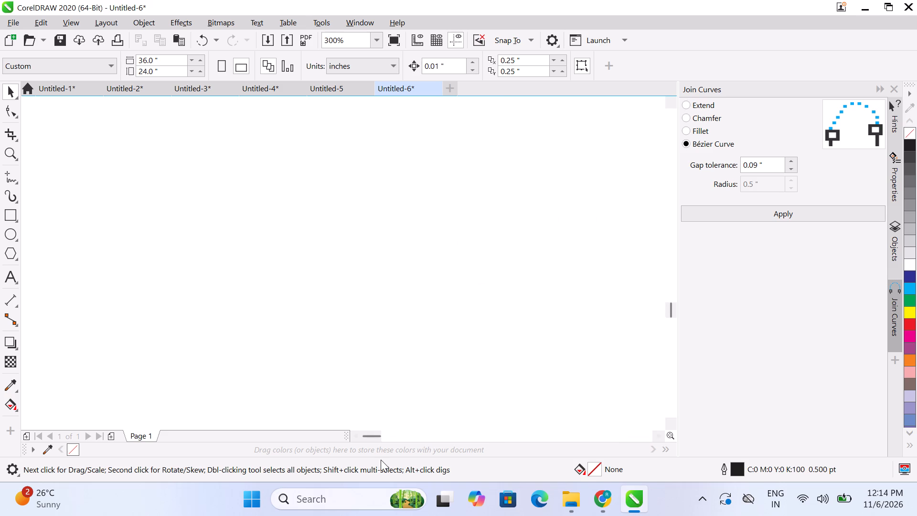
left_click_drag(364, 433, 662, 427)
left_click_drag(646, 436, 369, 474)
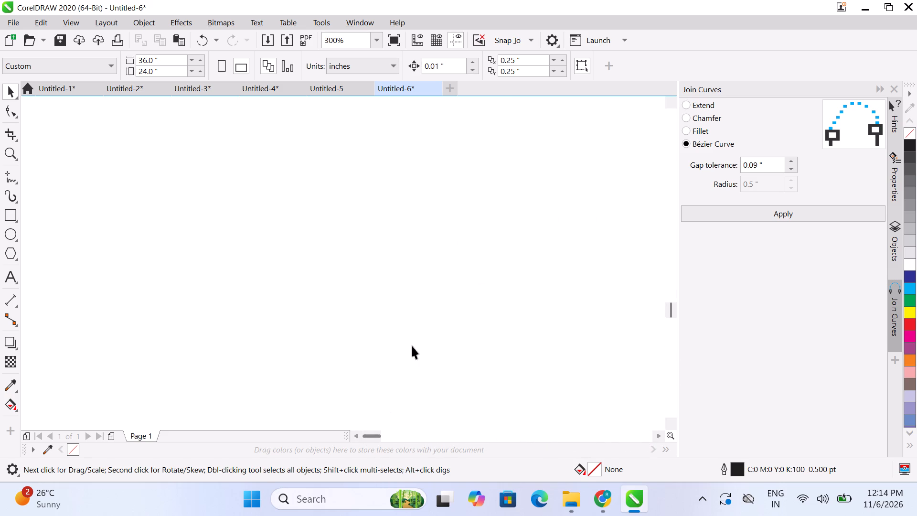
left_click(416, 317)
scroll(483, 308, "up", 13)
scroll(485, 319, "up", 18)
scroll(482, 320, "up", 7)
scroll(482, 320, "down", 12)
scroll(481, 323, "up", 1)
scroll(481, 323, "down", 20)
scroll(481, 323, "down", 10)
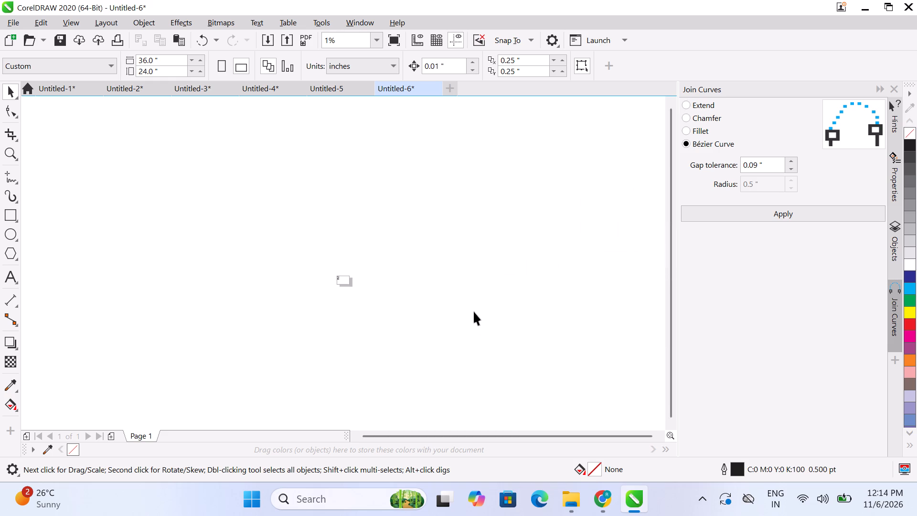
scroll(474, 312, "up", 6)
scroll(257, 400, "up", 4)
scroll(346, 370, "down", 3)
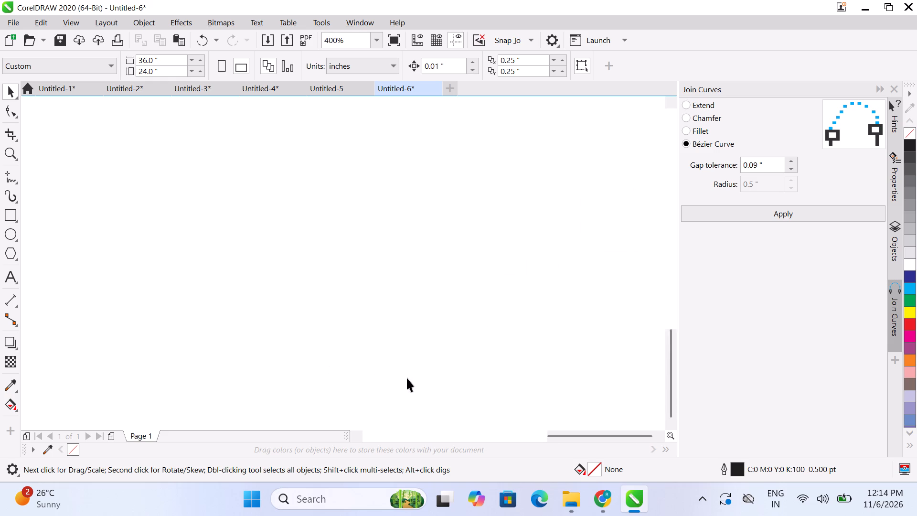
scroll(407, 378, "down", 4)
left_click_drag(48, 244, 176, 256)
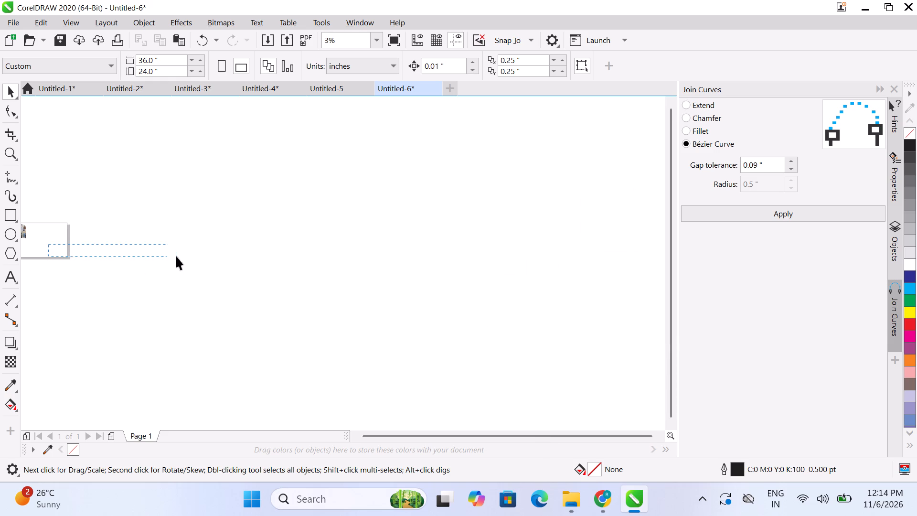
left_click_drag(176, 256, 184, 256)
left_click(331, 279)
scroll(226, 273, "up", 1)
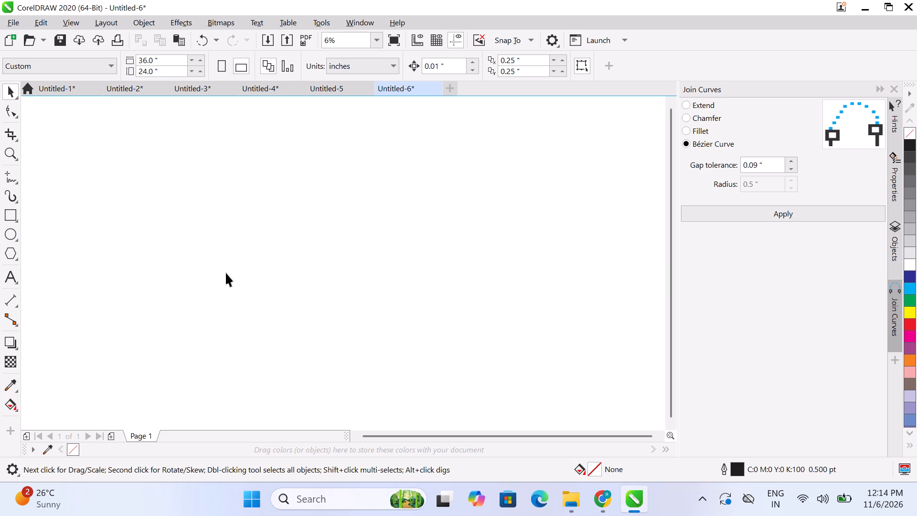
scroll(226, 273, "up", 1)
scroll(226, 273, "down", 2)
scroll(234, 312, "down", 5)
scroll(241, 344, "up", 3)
Reposition the reshaped photo so it sits fully inside the page's top-left corner, centred at about X 3.8, Y 18.8 inches.
scroll(241, 344, "up", 3)
scroll(283, 296, "up", 6)
scroll(283, 300, "down", 6)
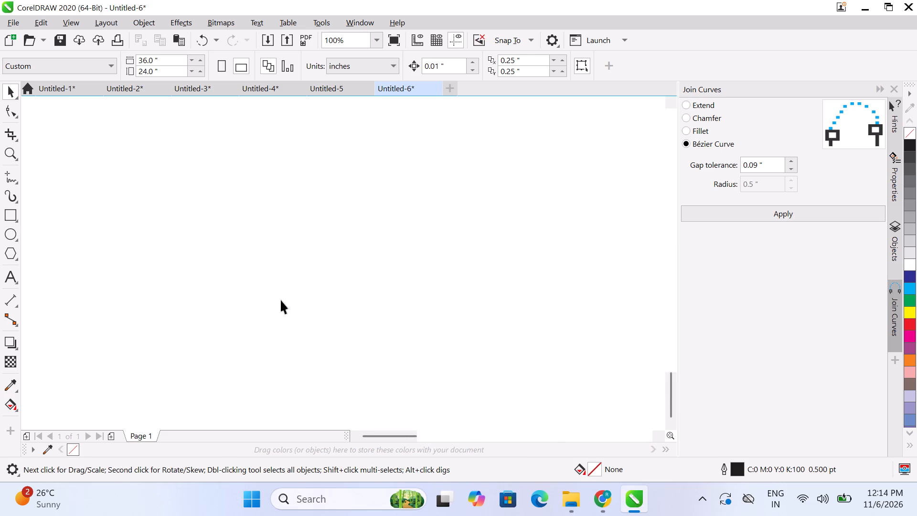
scroll(281, 300, "down", 11)
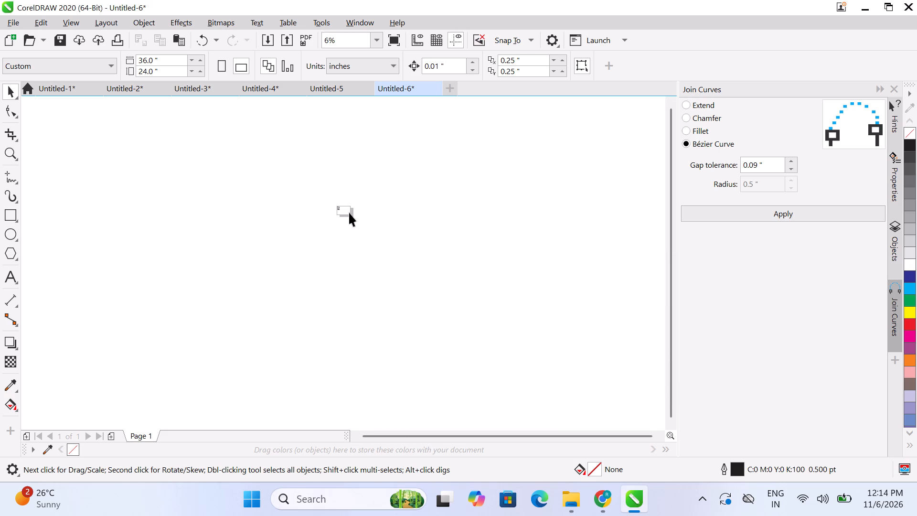
left_click(349, 213)
scroll(349, 212, "up", 3)
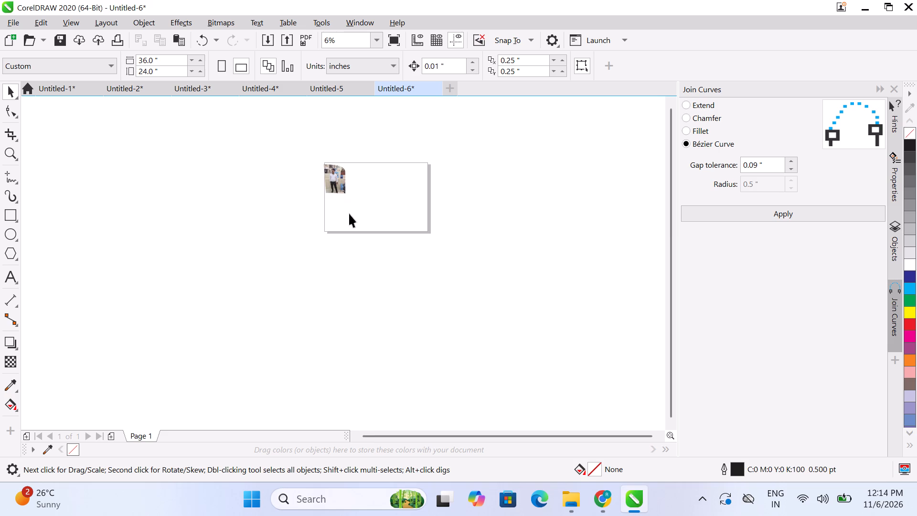
scroll(349, 214, "up", 2)
left_click_drag(429, 438, 439, 439)
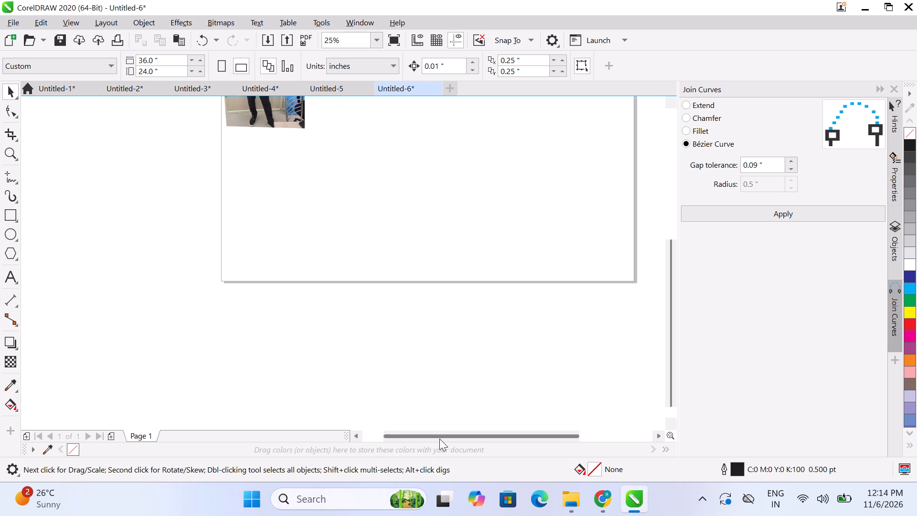
left_click_drag(439, 439, 480, 441)
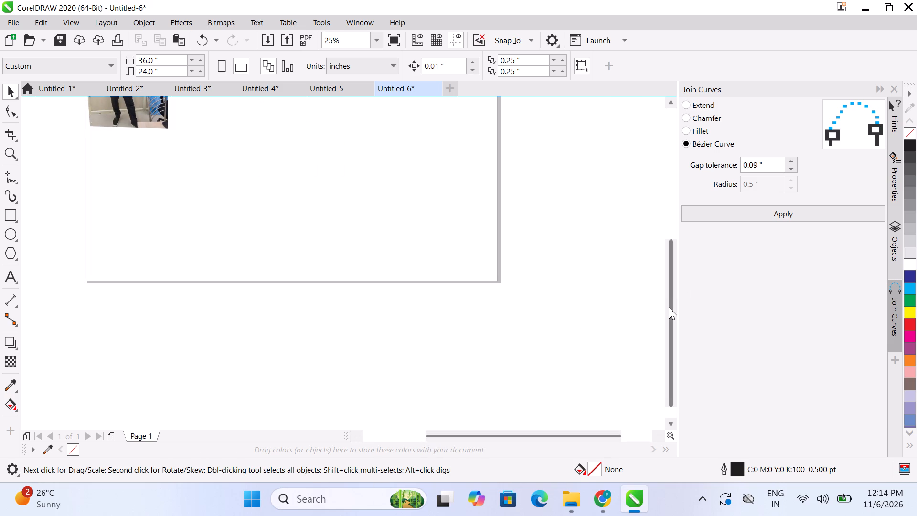
left_click_drag(669, 307, 669, 253)
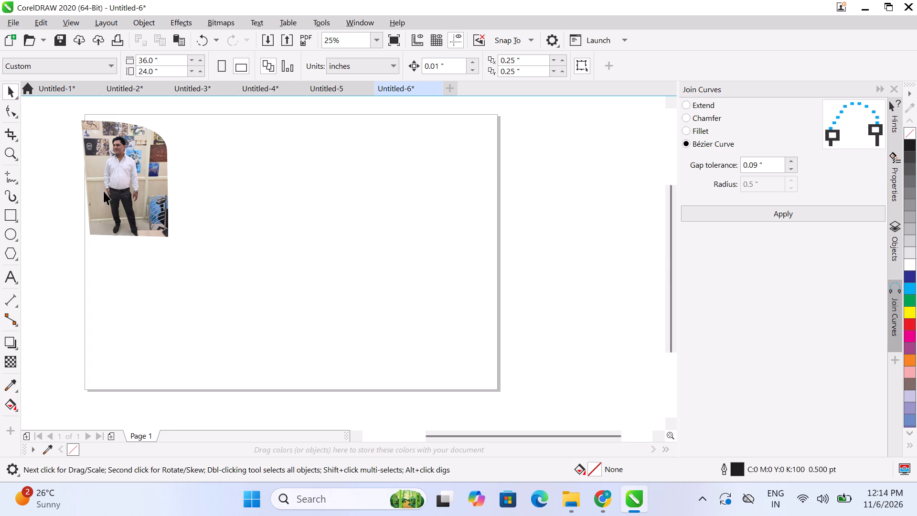
left_click_drag(108, 162, 116, 157)
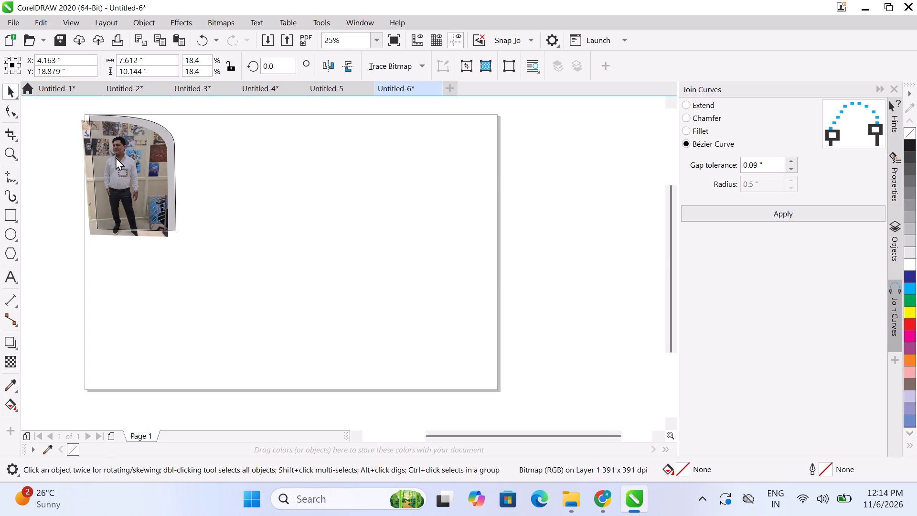
left_click_drag(116, 157, 111, 158)
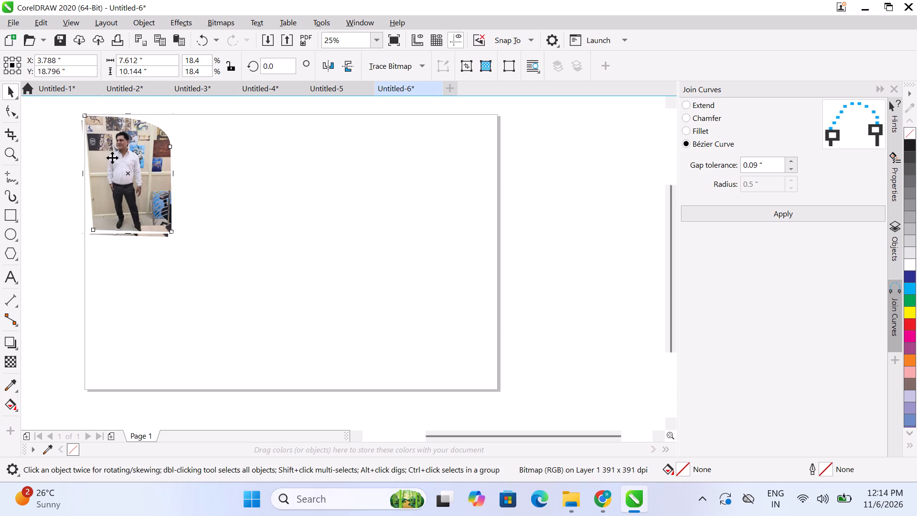
left_click(235, 199)
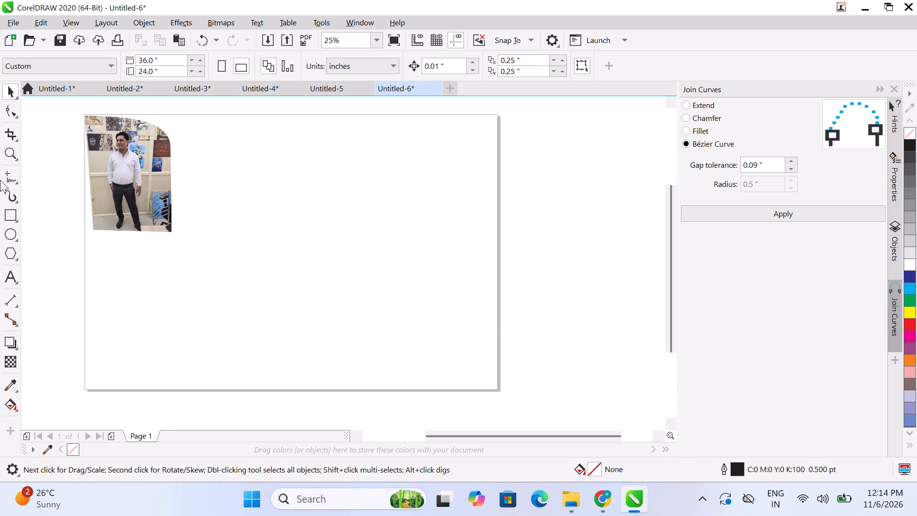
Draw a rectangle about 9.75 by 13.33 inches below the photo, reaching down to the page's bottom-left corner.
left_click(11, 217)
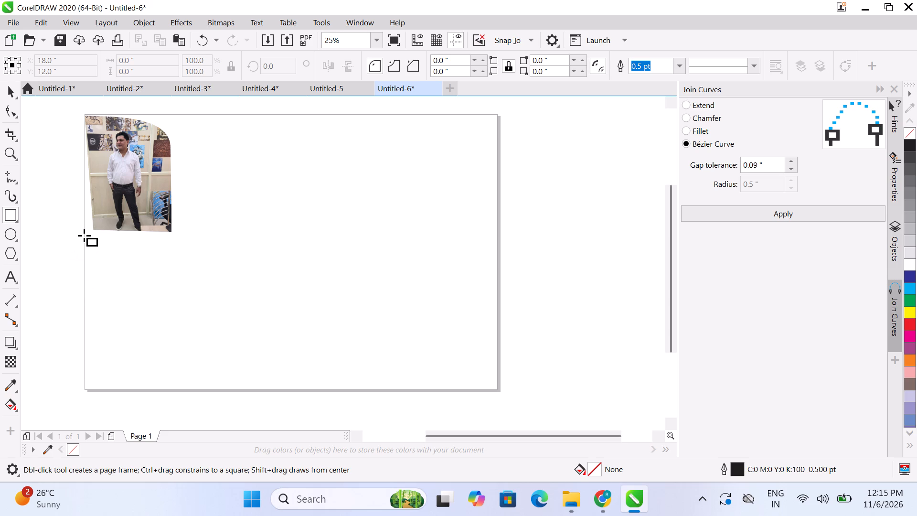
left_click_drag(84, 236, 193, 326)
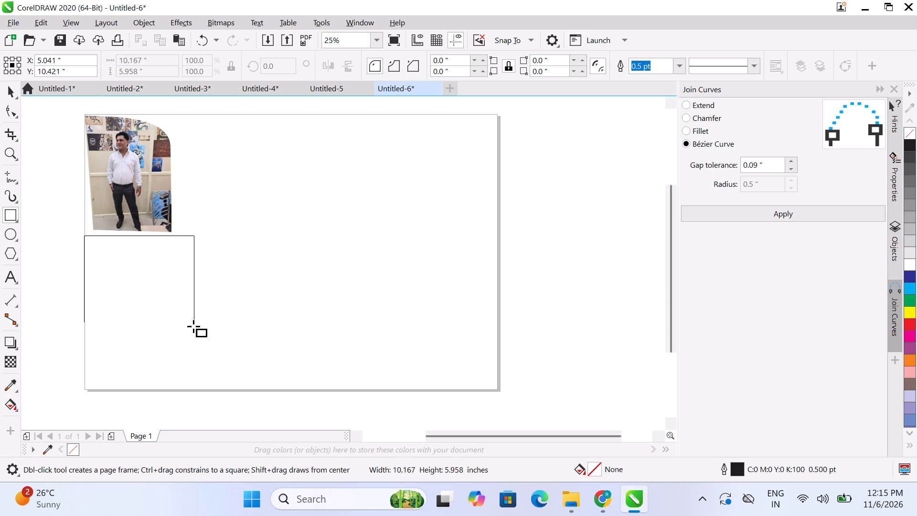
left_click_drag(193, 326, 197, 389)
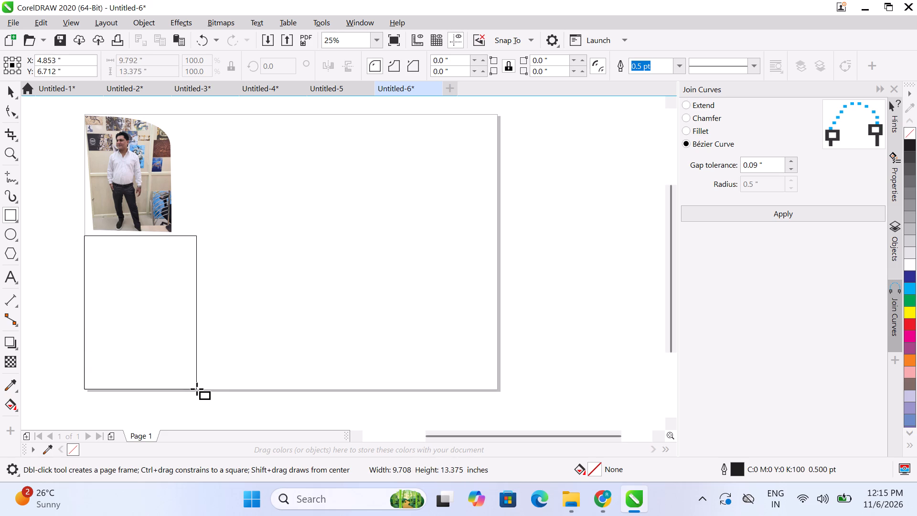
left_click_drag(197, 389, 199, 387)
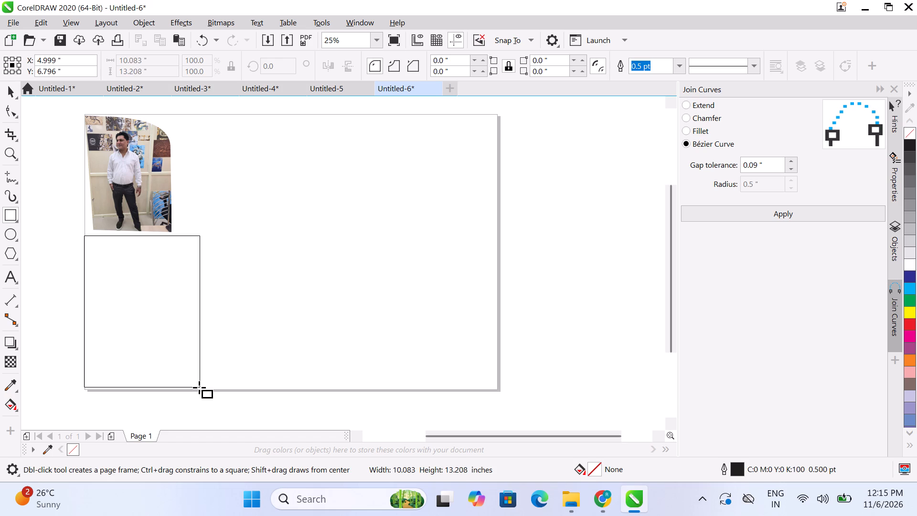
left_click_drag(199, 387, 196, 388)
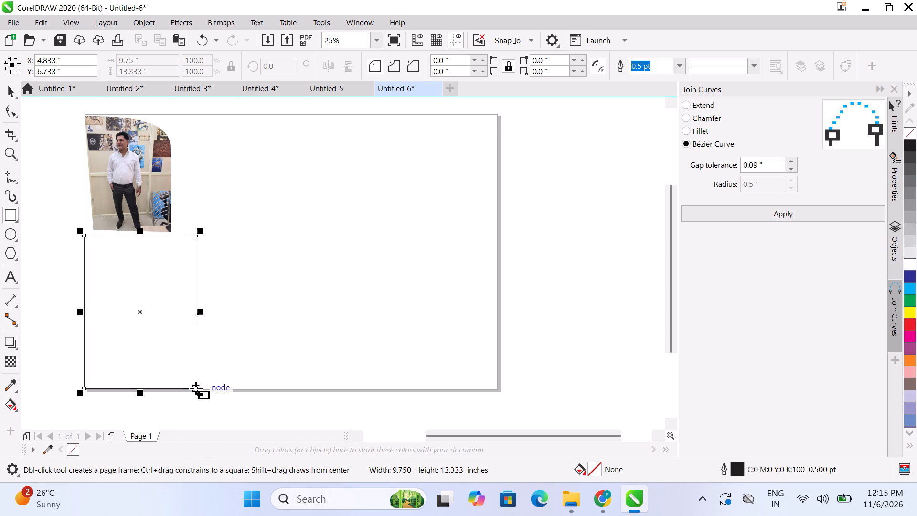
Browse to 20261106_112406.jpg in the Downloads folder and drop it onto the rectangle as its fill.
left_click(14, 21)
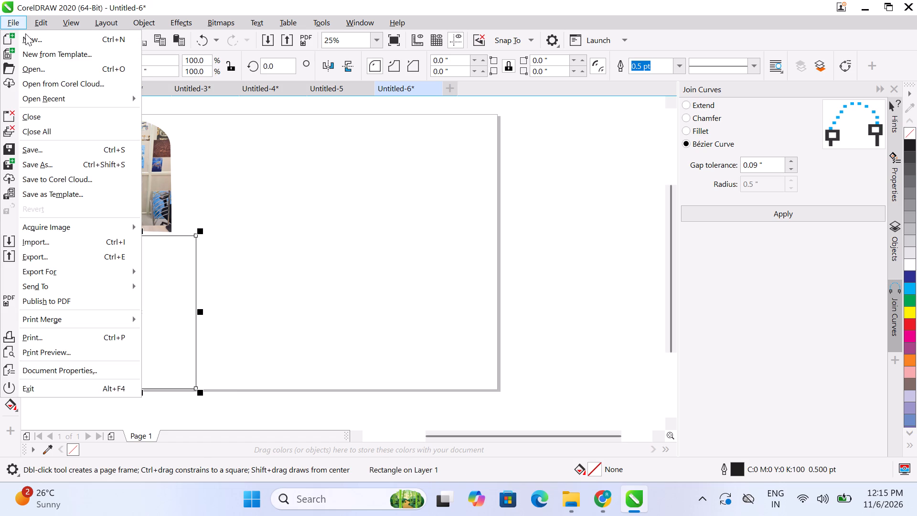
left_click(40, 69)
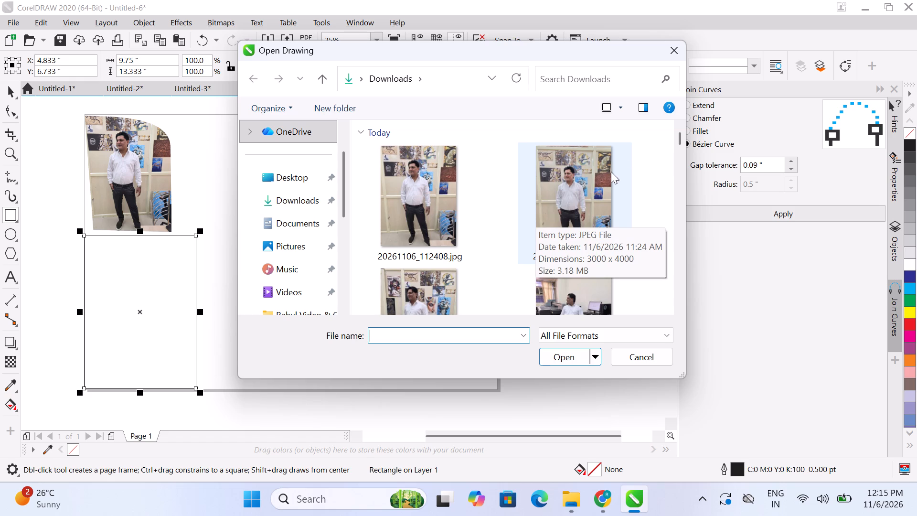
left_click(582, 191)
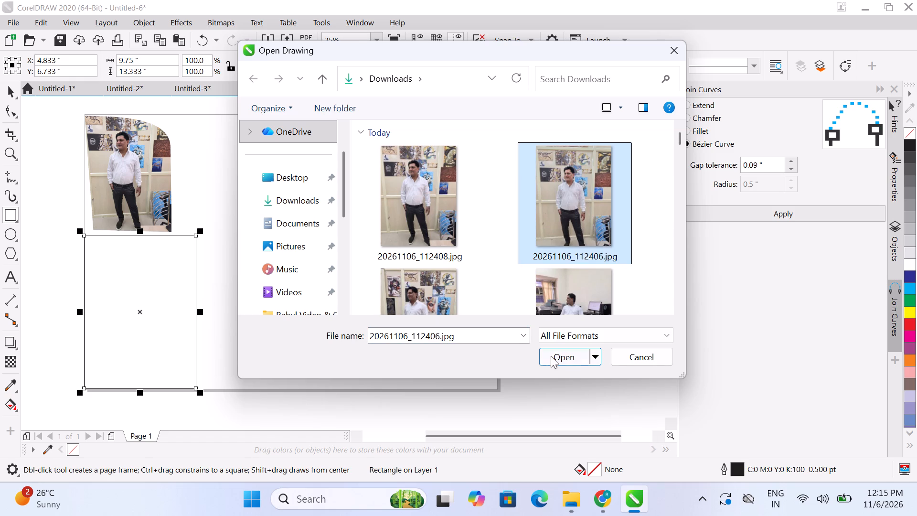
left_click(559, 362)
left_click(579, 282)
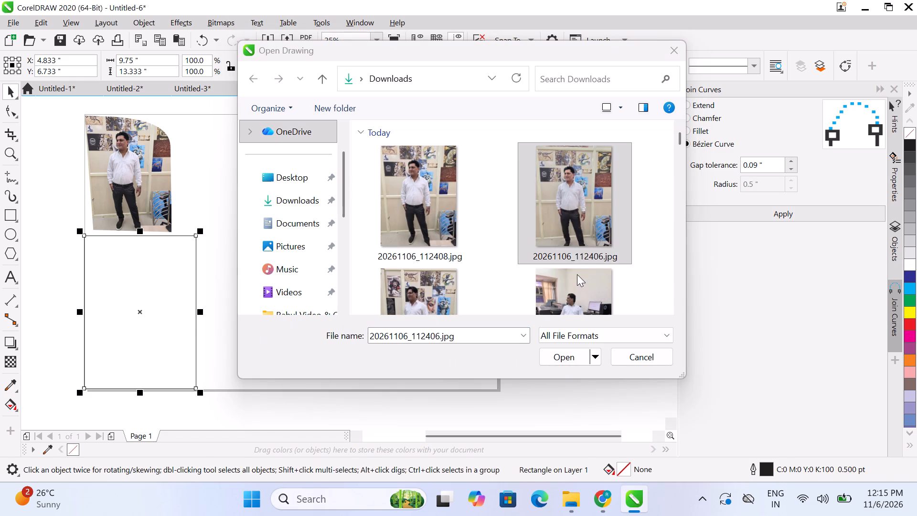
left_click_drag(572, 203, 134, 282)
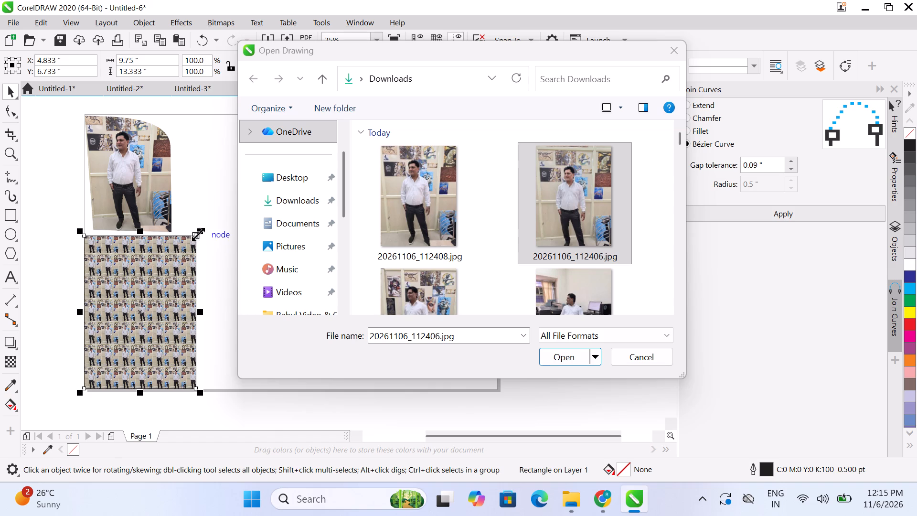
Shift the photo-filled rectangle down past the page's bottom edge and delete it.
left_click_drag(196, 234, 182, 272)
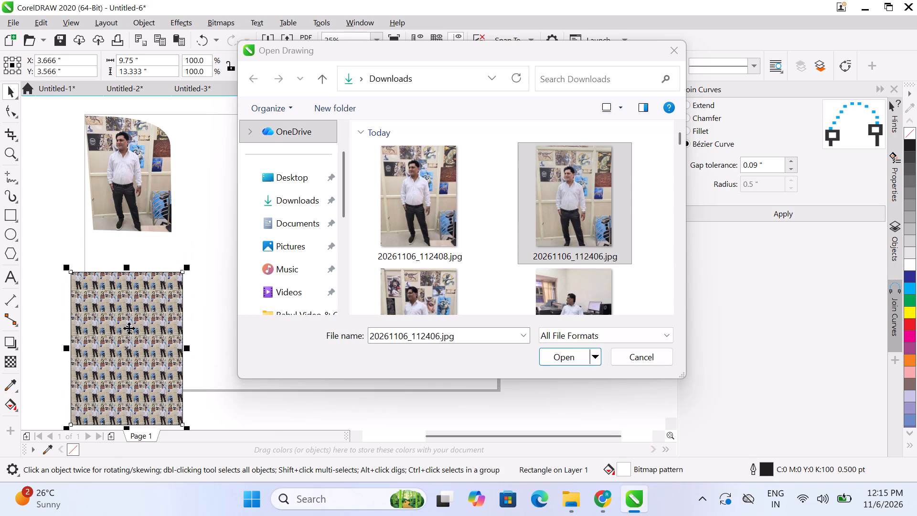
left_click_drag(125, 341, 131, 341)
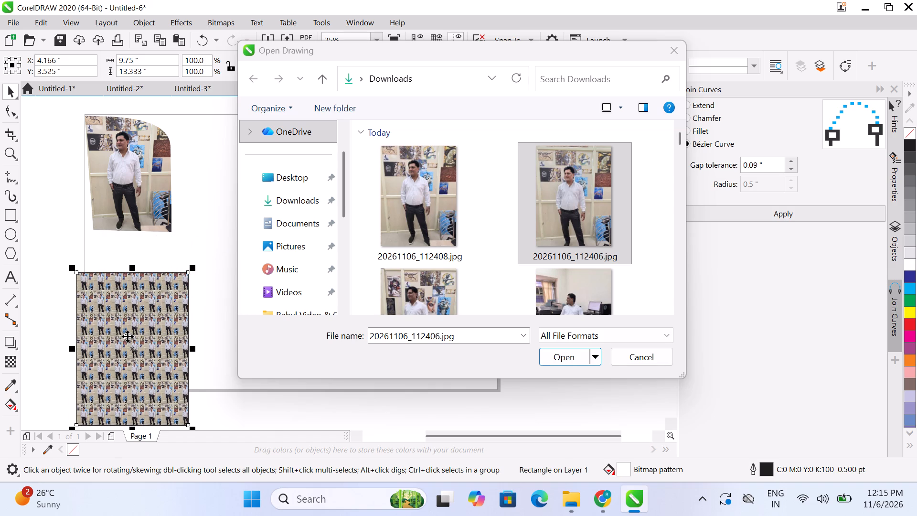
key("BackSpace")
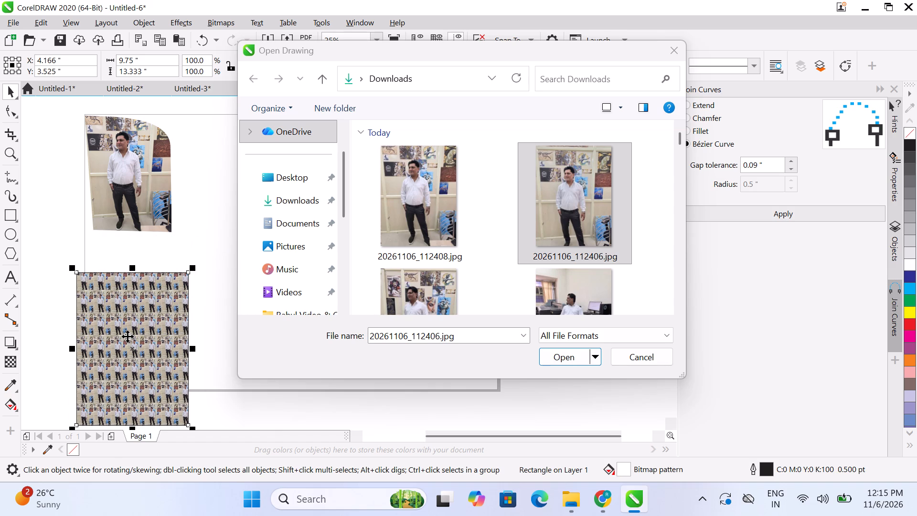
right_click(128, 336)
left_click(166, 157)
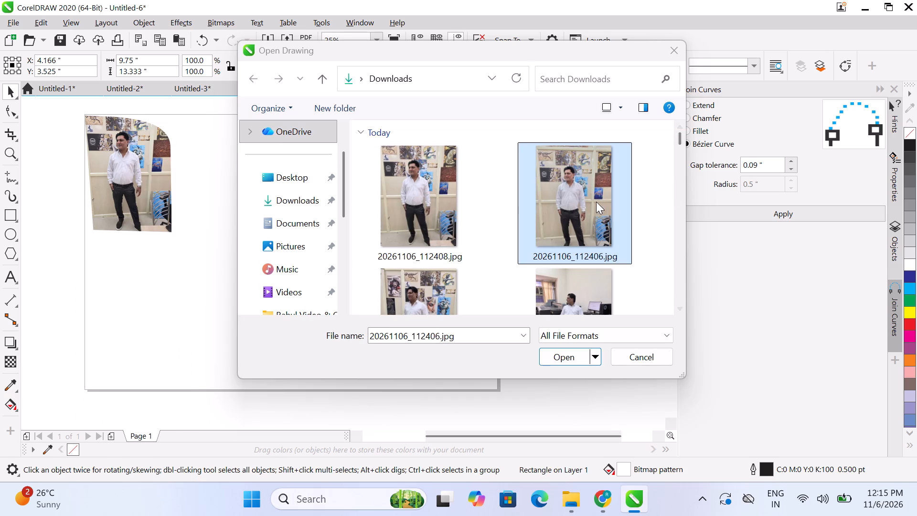
Place 20261106_112406.jpg in the drawing as its own image and scale it proportionally to about 84.3%, roughly 35.1 by 46.8 inches.
left_click_drag(574, 195, 186, 398)
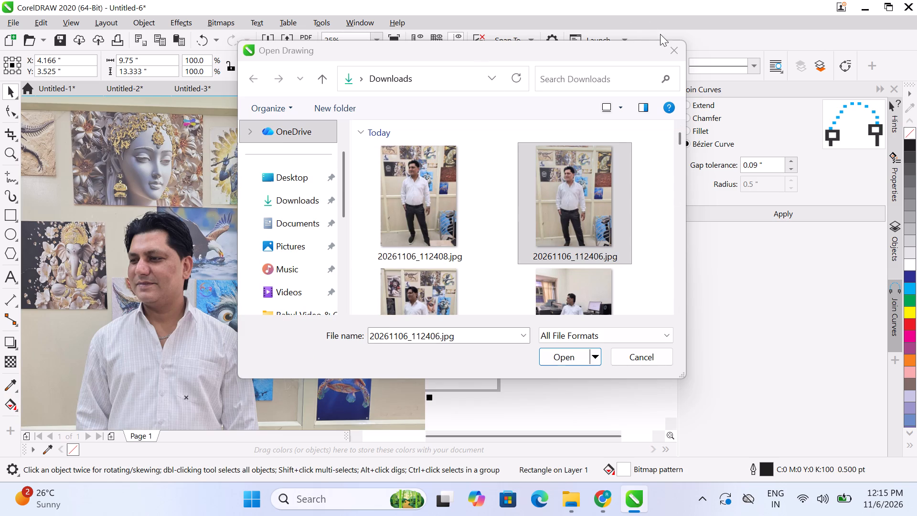
left_click(679, 48)
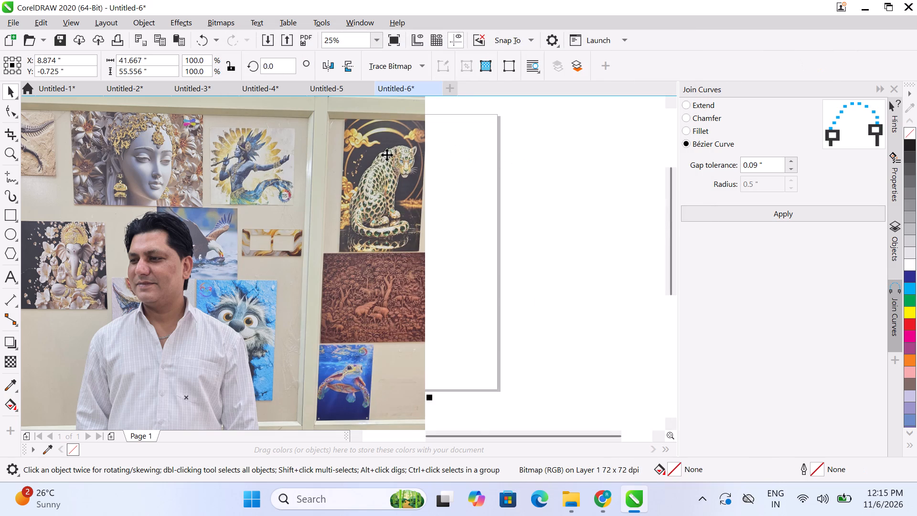
scroll(387, 155, "up", 1)
scroll(387, 157, "down", 3)
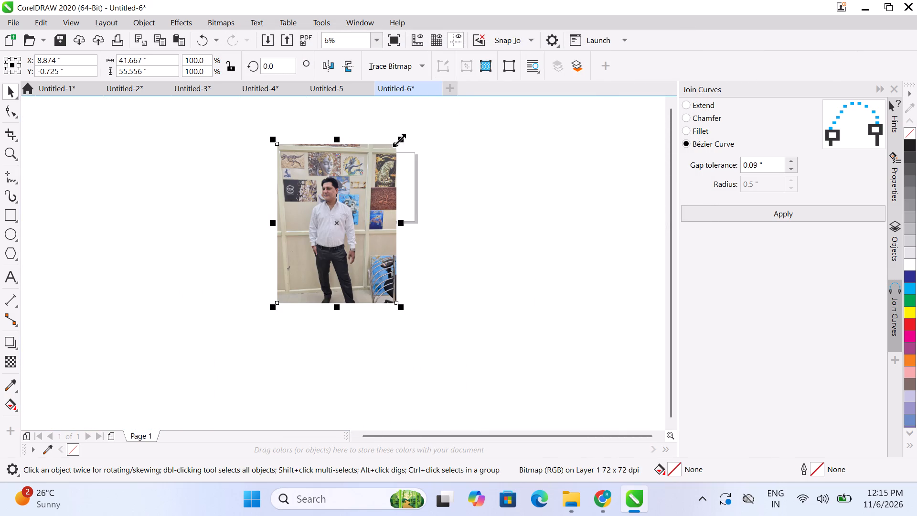
left_click_drag(402, 141, 385, 166)
left_click(380, 304)
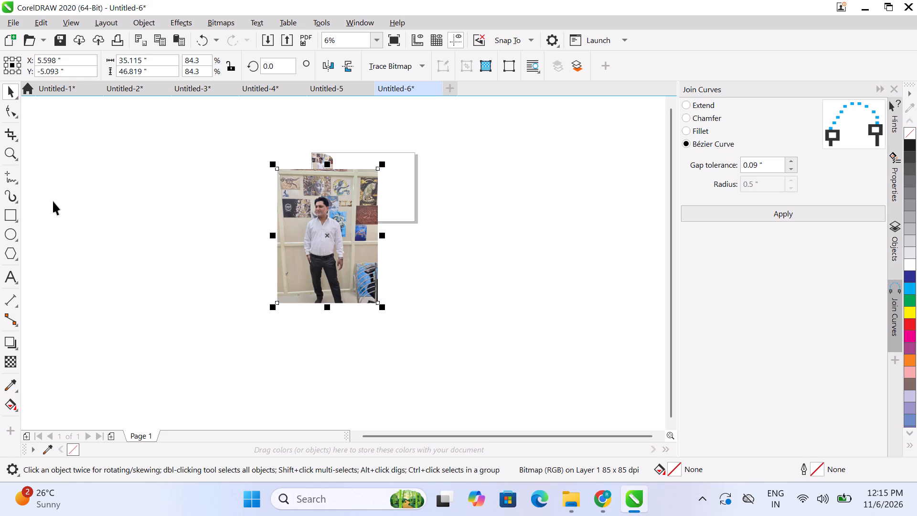
Crop the new photo closely around the standing man, to about 18.7 by 38.8 inches.
left_click(127, 210)
left_click(10, 137)
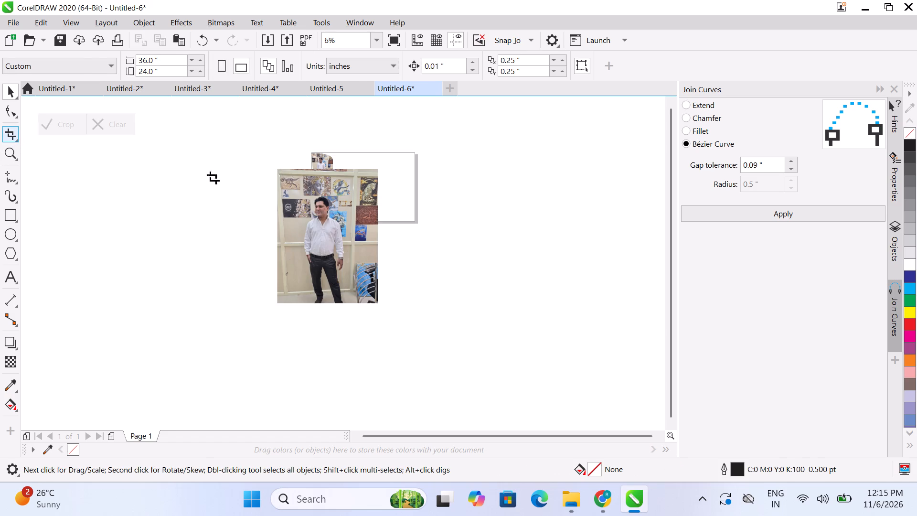
left_click_drag(302, 192, 353, 228)
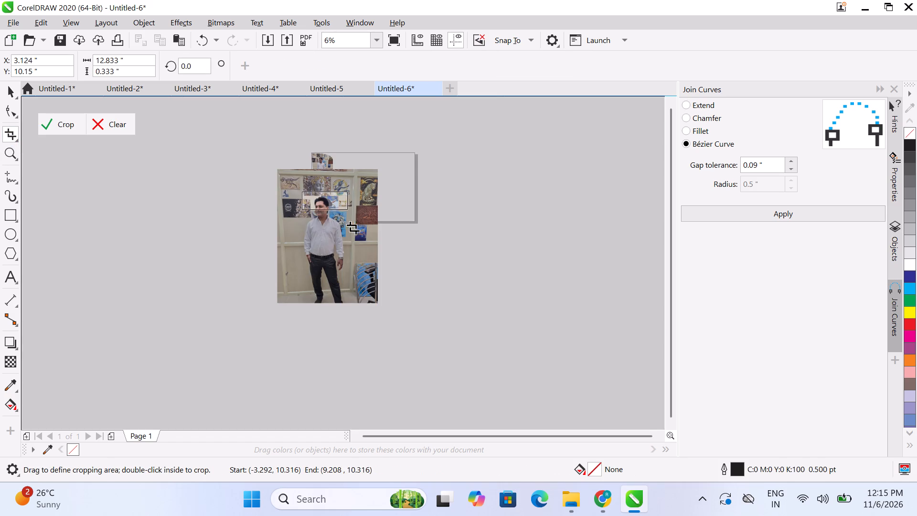
left_click_drag(353, 228, 355, 303)
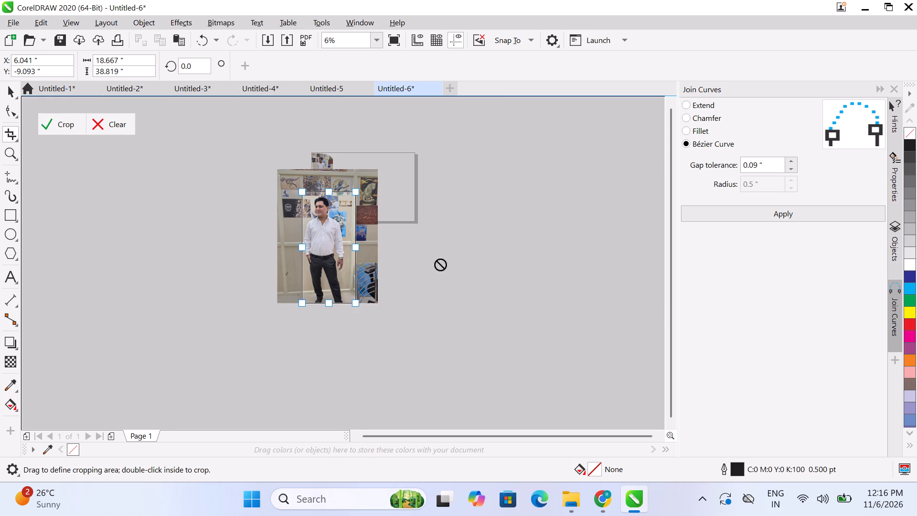
key("Return")
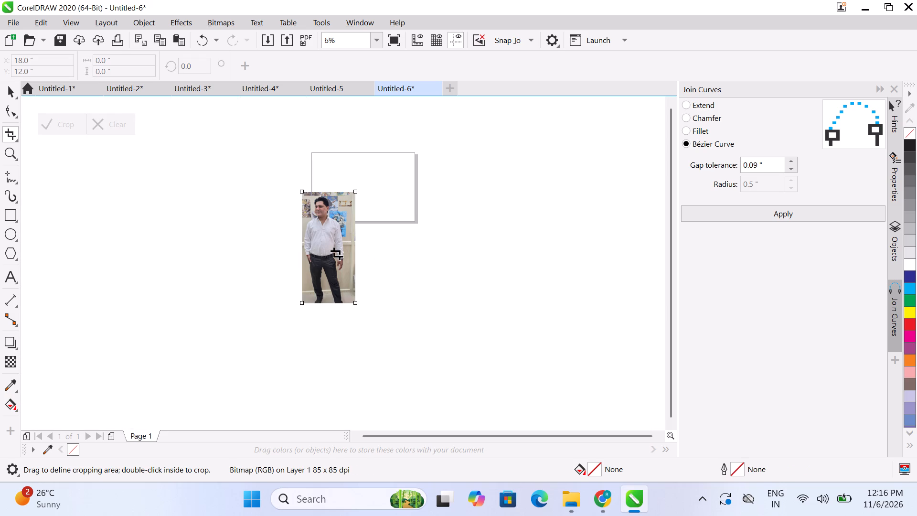
Move the cropped photo off the page into the empty area to its right, at about X 276.7, Y -49 inches.
scroll(380, 211, "down", 3)
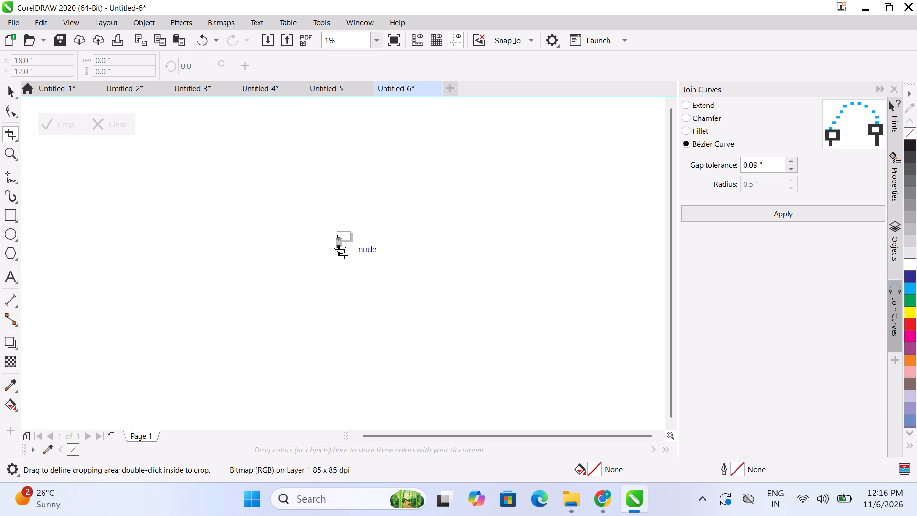
left_click(6, 85)
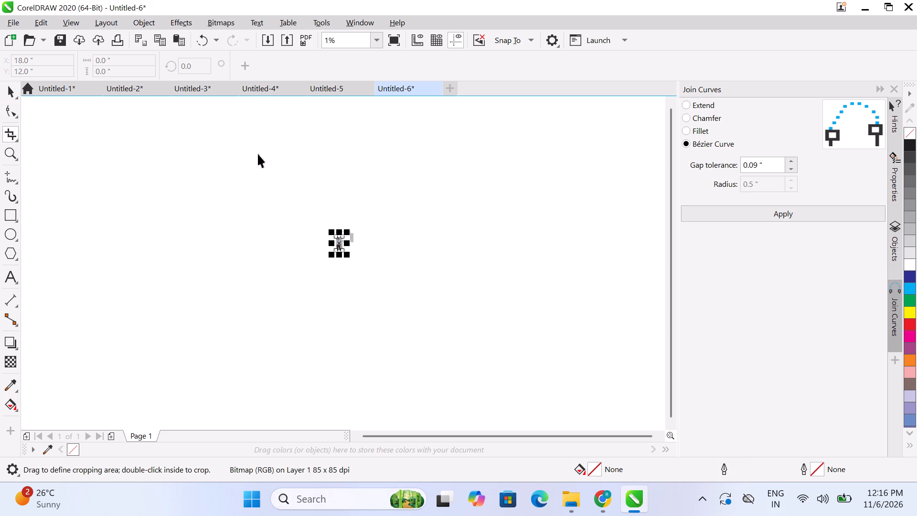
left_click_drag(339, 243, 436, 258)
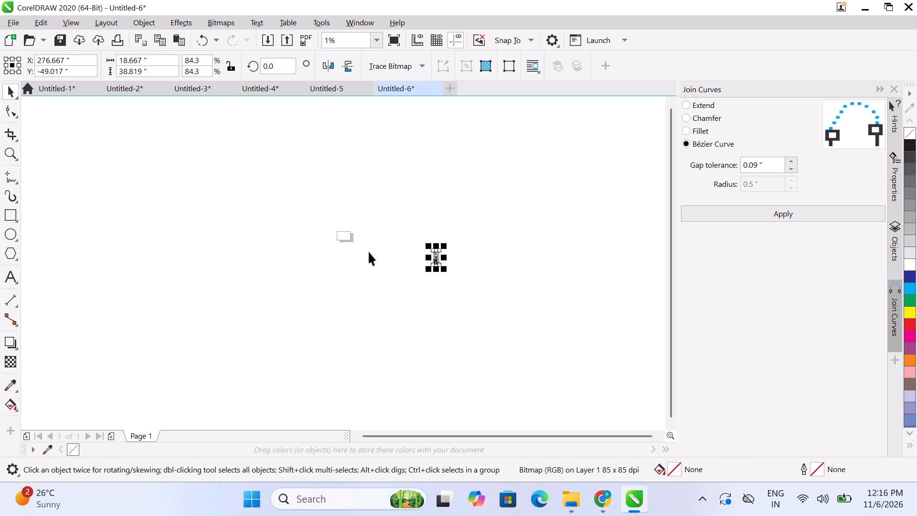
scroll(440, 225, "up", 5)
scroll(440, 225, "down", 7)
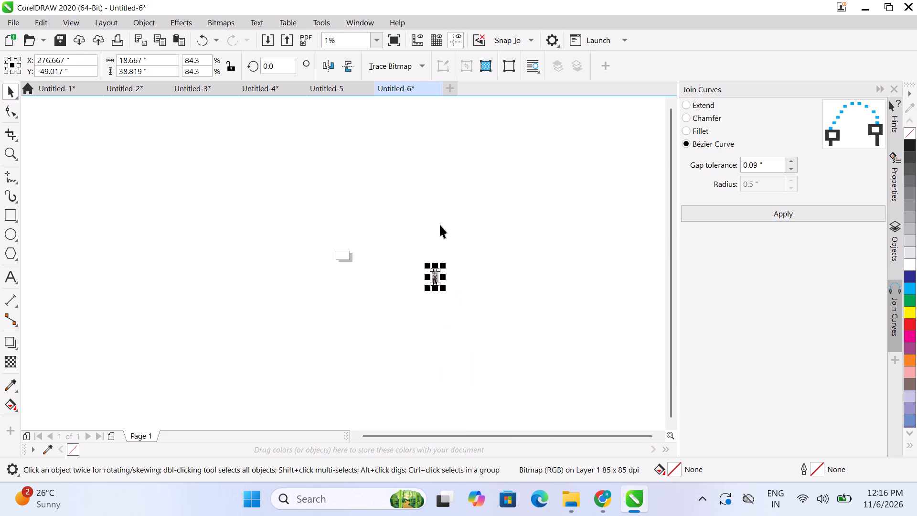
Delete the cropped photo of the standing man from the empty area beside the page.
scroll(440, 225, "down", 8)
key("BackSpace")
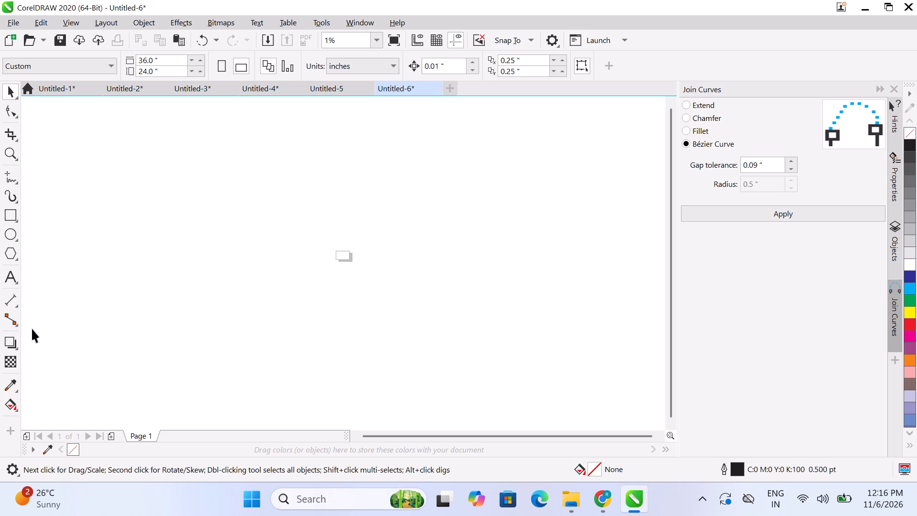
key("BackSpace")
Bring the 36 by 24 inch page back into close view at 25% zoom to examine its lower area.
scroll(380, 244, "up", 4)
scroll(325, 247, "down", 4)
scroll(317, 254, "up", 3)
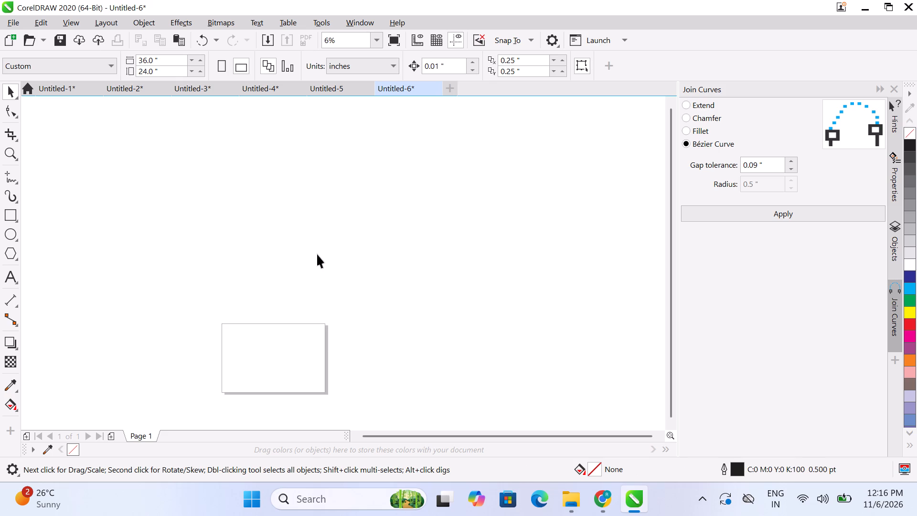
scroll(317, 254, "up", 2)
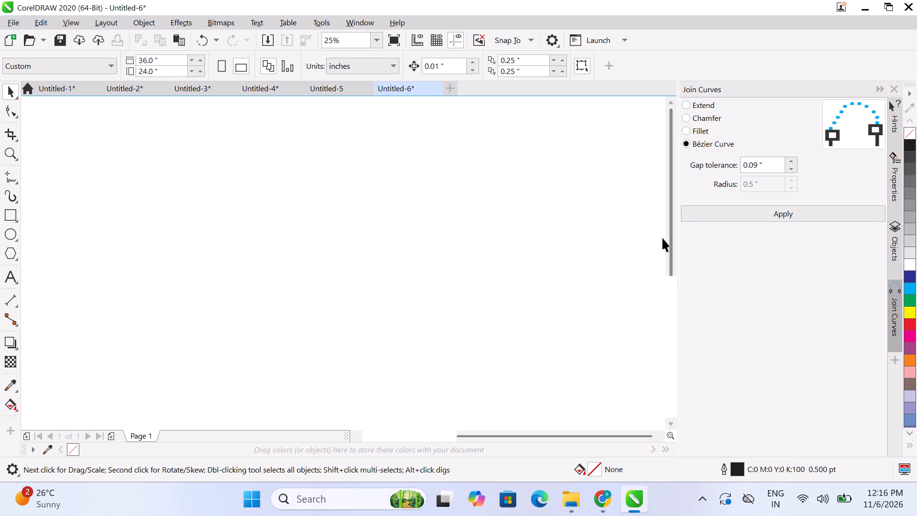
left_click_drag(672, 239, 672, 274)
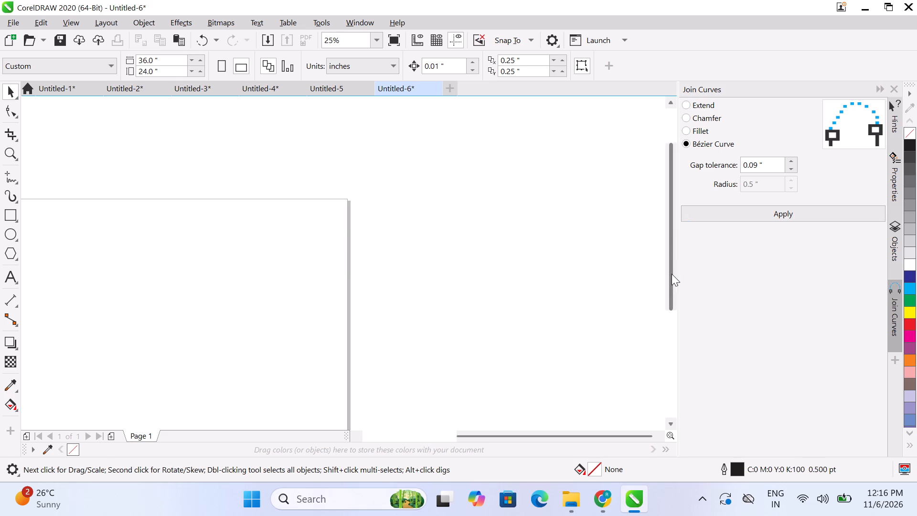
left_click_drag(672, 274, 689, 328)
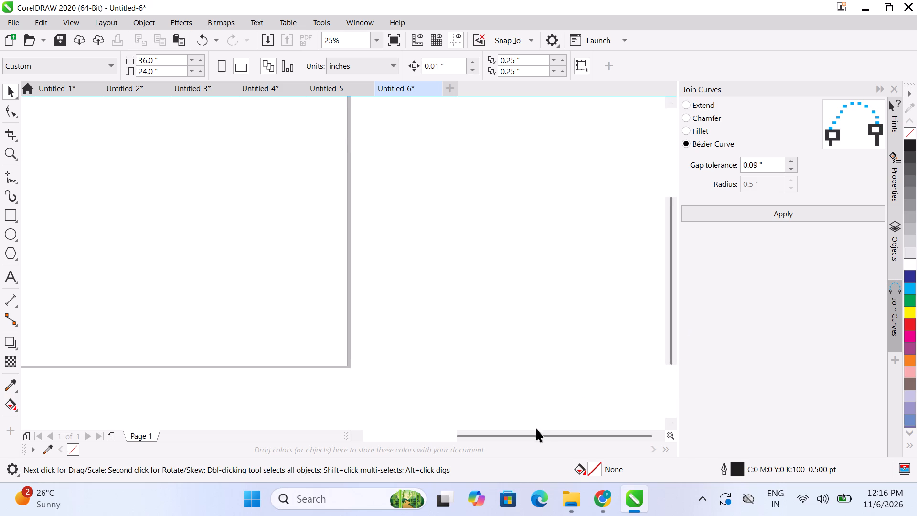
left_click_drag(536, 433, 516, 439)
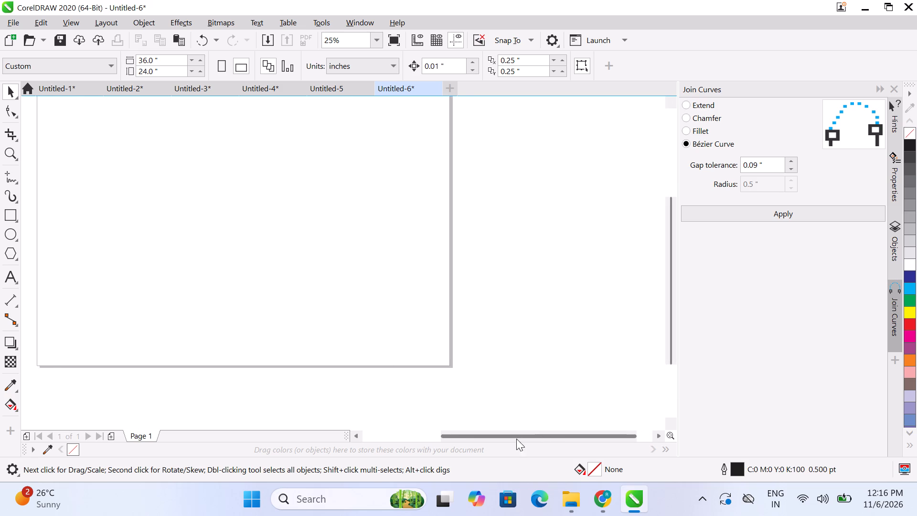
left_click_drag(516, 439, 470, 447)
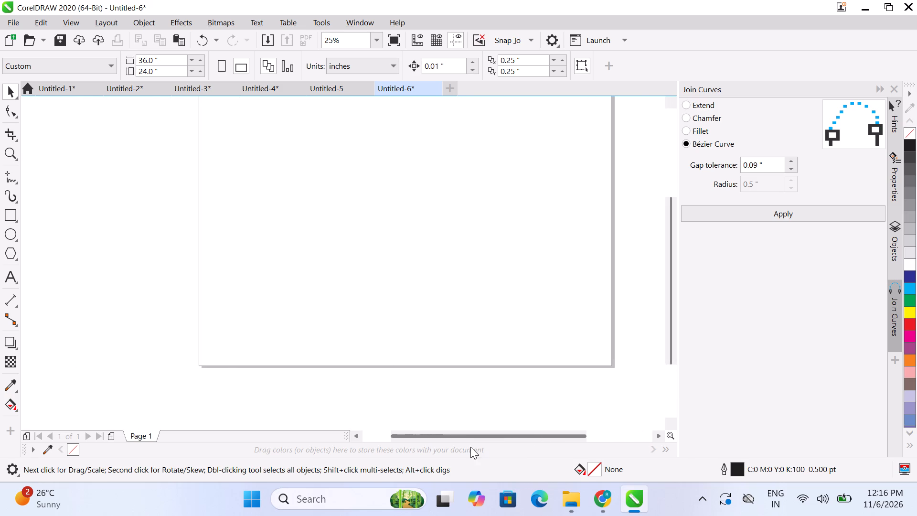
left_click_drag(470, 447, 462, 447)
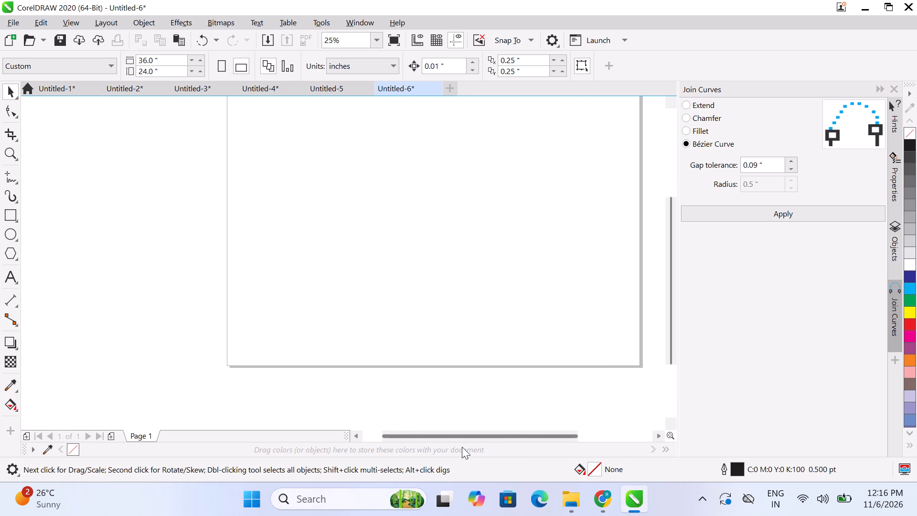
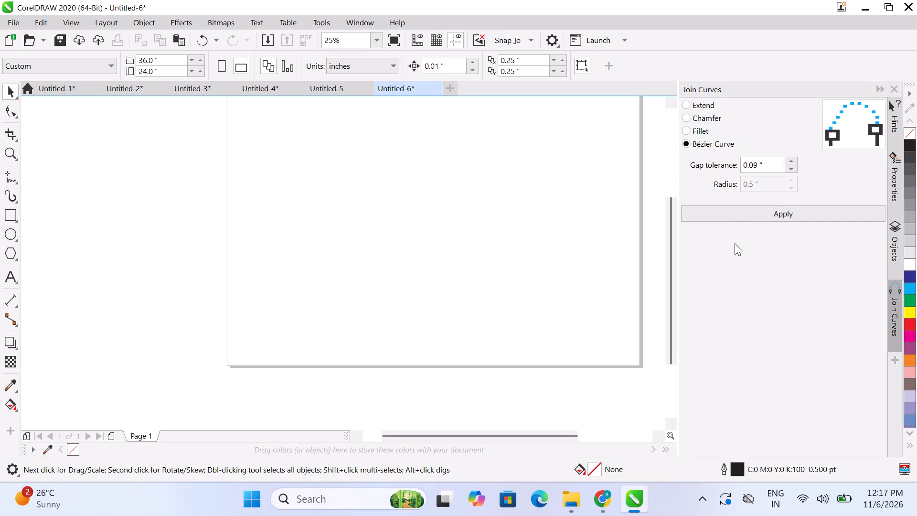
Start closing CorelDRAW, discarding the changes to Untitled-1, Untitled-2 and Untitled-3.
scroll(658, 153, "up", 2)
scroll(607, 250, "up", 2)
scroll(607, 250, "down", 6)
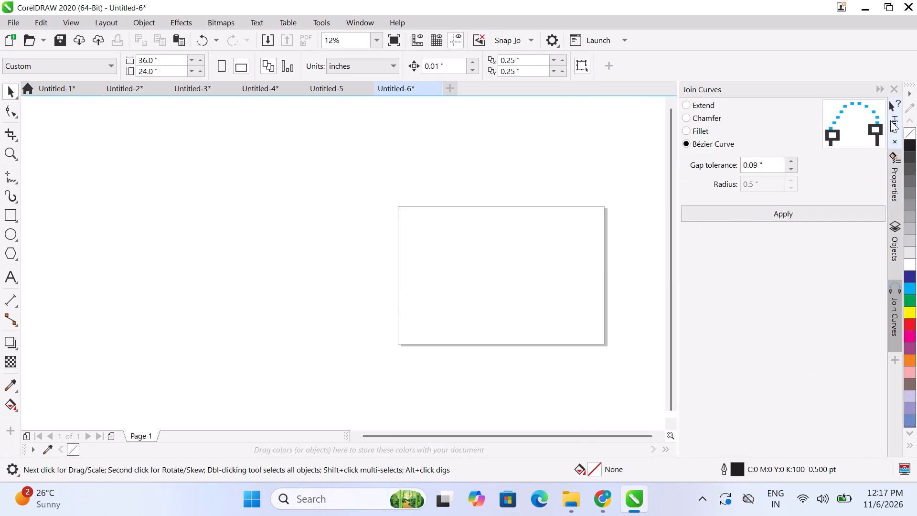
left_click(914, 1)
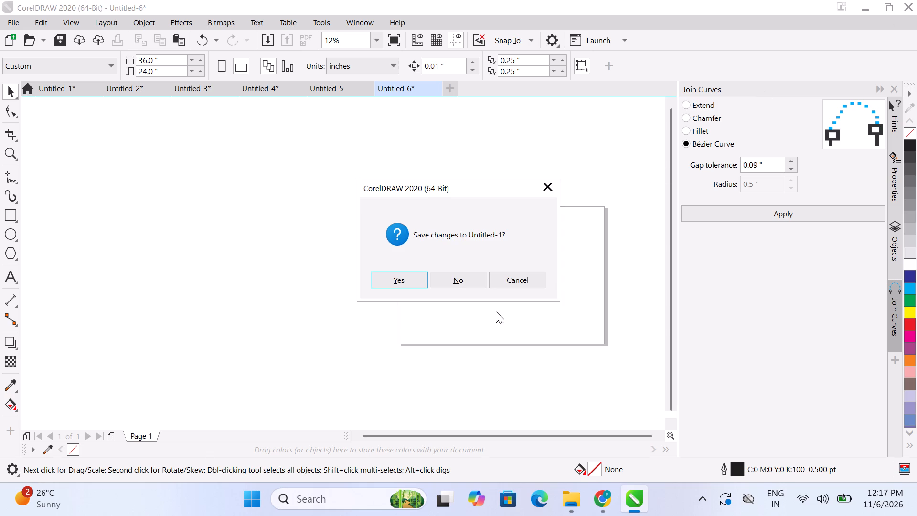
left_click(467, 272)
left_click(461, 280)
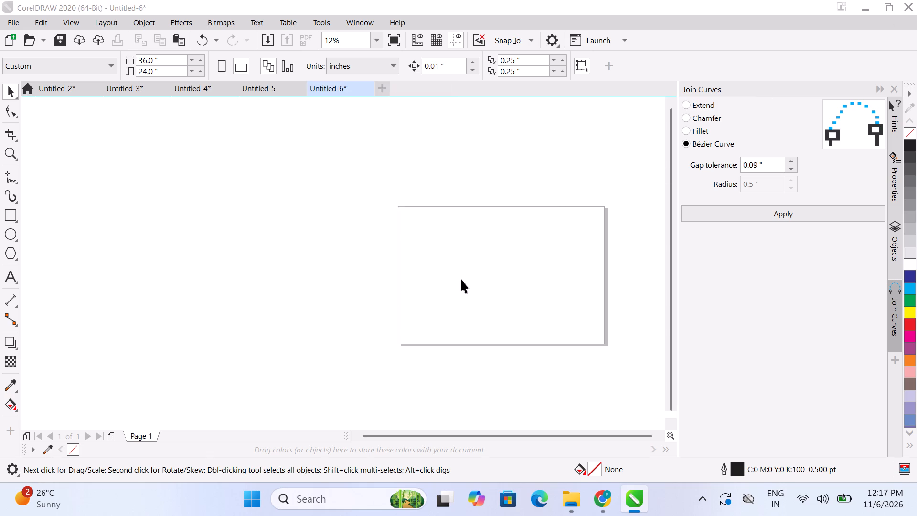
left_click(461, 280)
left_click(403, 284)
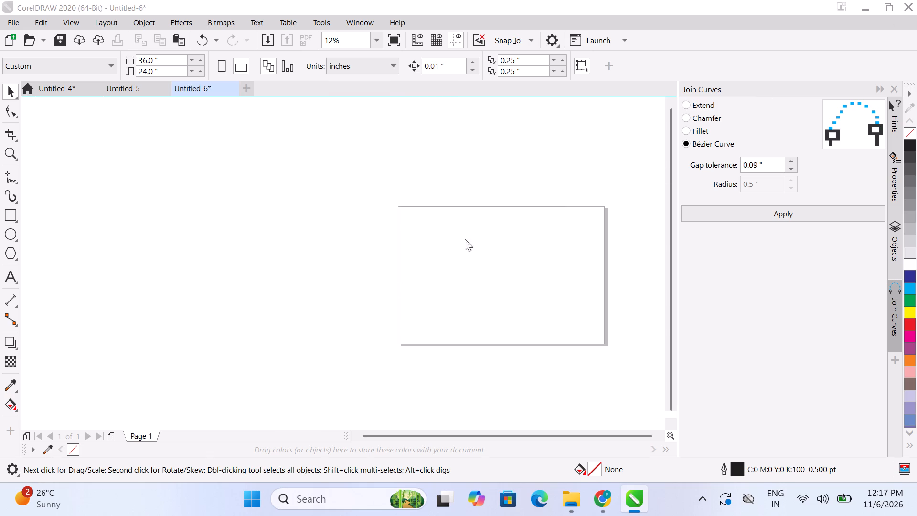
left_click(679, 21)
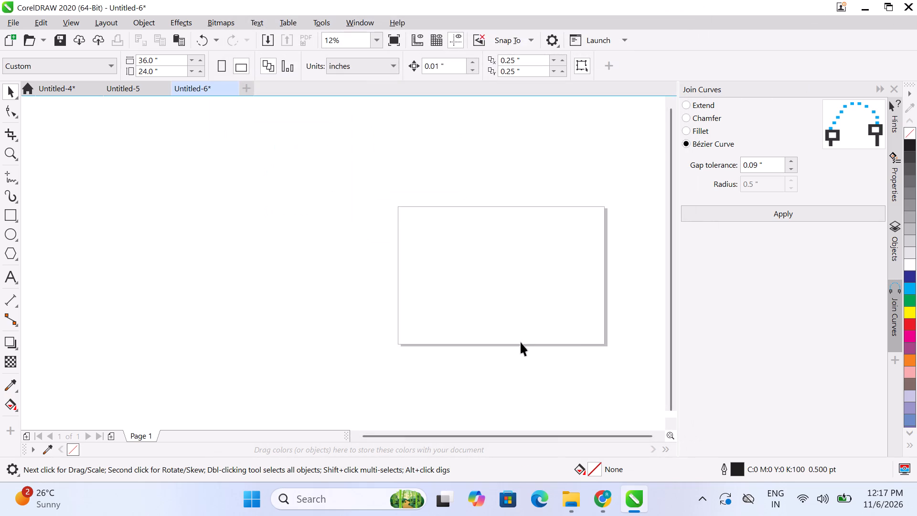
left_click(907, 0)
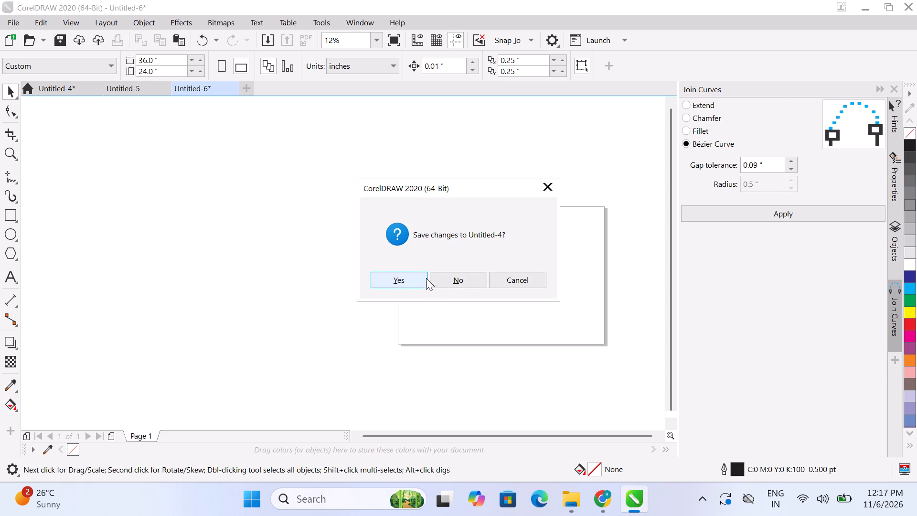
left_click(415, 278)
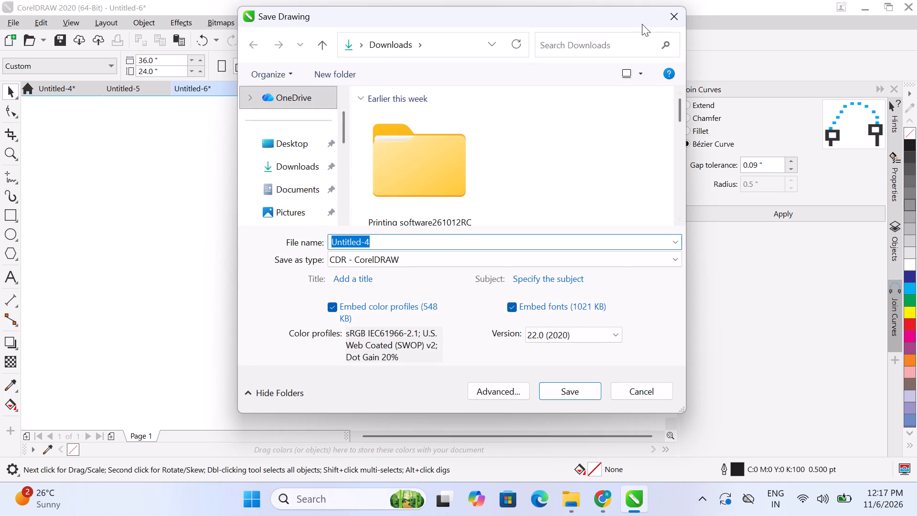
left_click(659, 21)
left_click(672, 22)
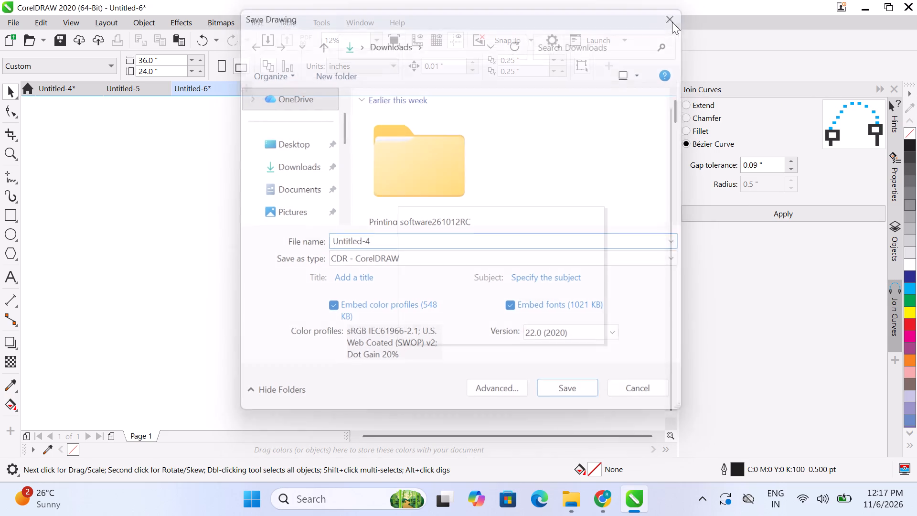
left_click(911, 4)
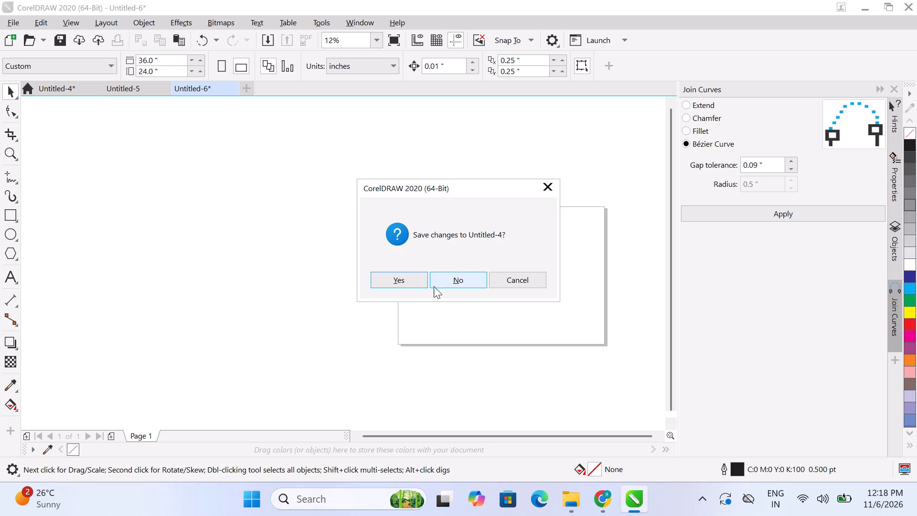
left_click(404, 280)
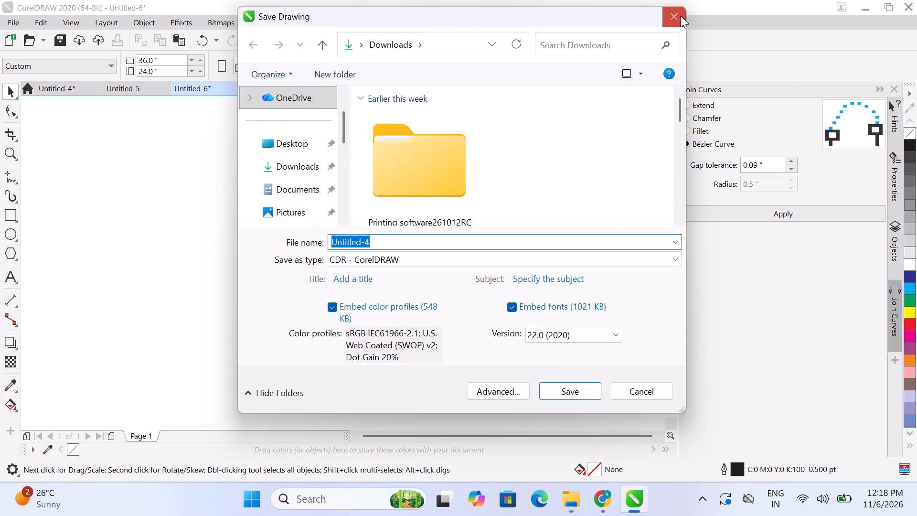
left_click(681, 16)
Finish closing CorelDRAW, discarding the changes to Untitled-4 and Untitled-6.
left_click(911, 6)
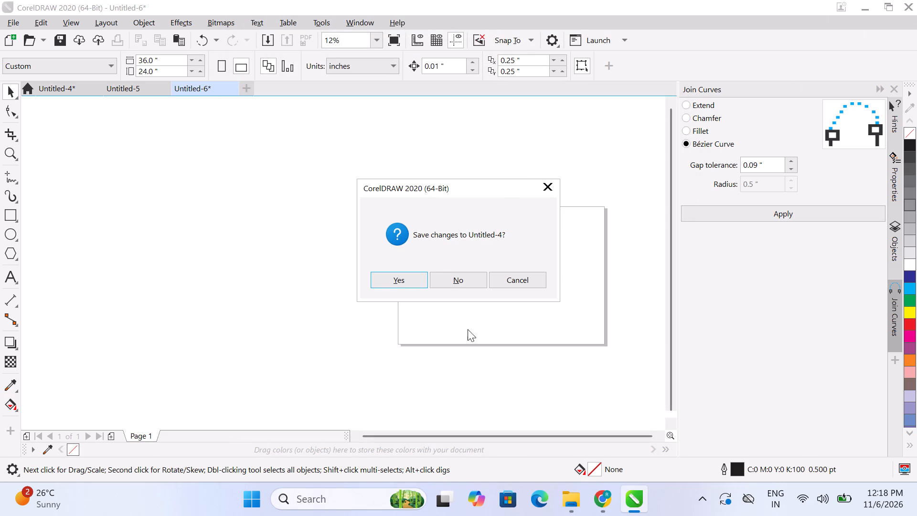
left_click(460, 283)
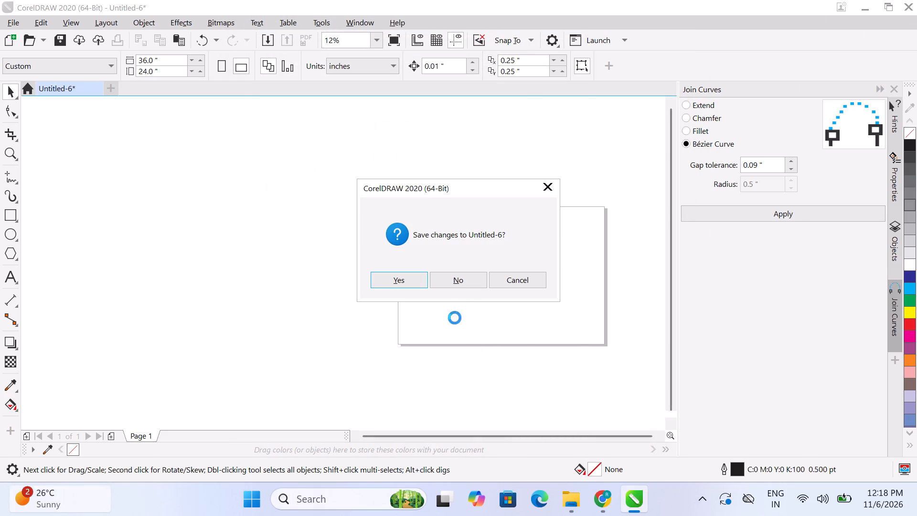
left_click(460, 278)
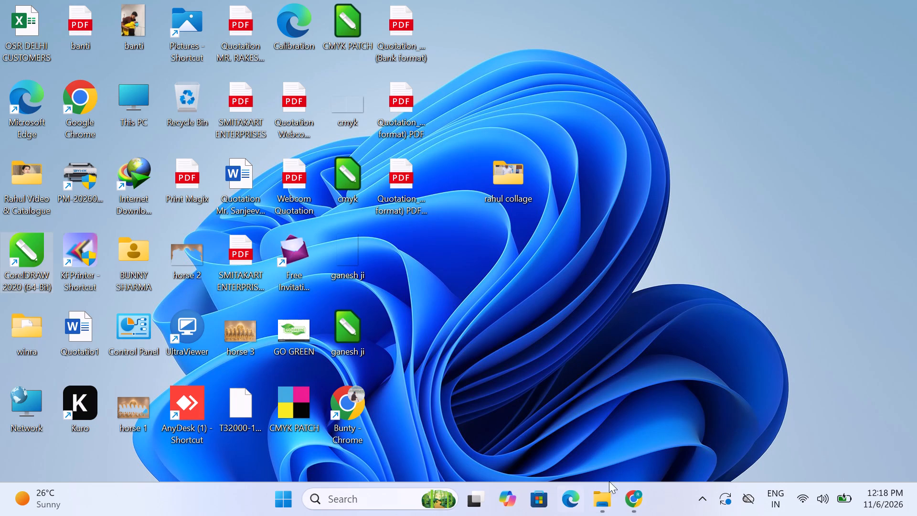
Move the horse 2 image from the desktop into the Rahul Video & Catalogue folder.
left_click_drag(175, 243, 22, 209)
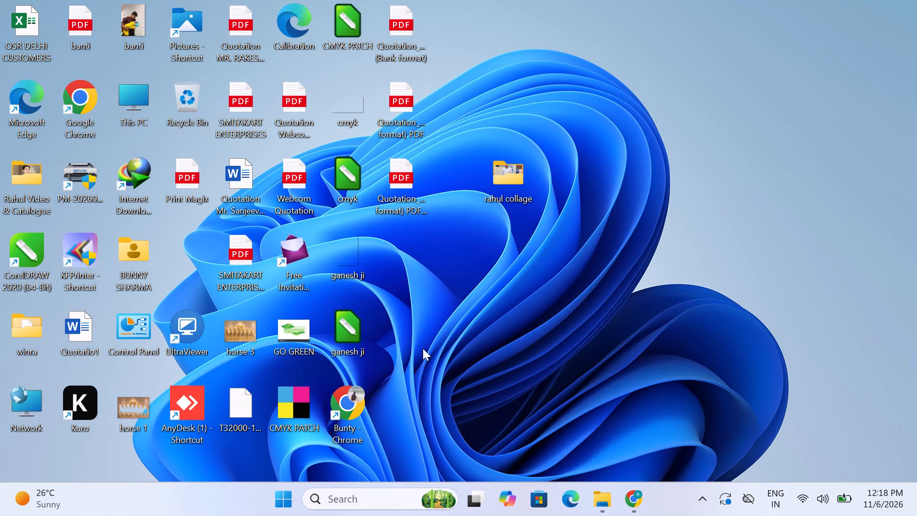
Look through the complete list of Windows' recommended recent apps and files.
left_click(279, 495)
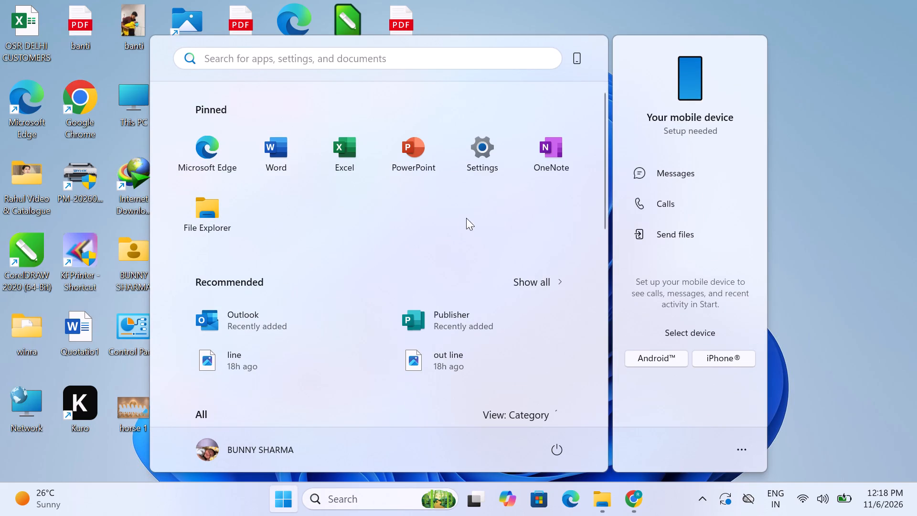
left_click(552, 286)
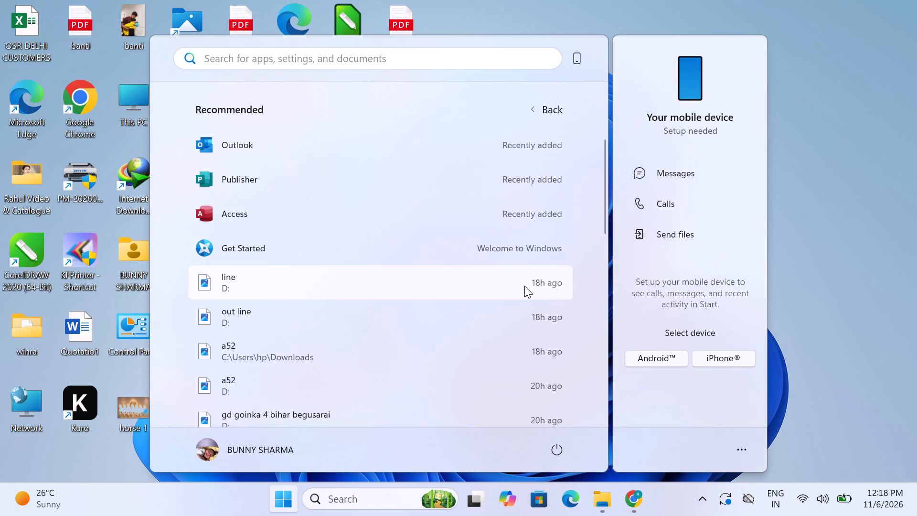
scroll(245, 354, "down", 4)
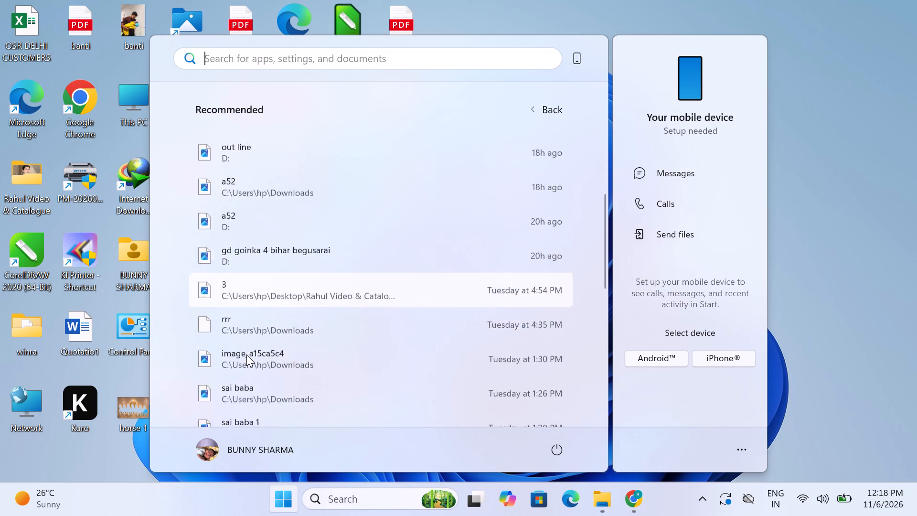
scroll(246, 355, "down", 11)
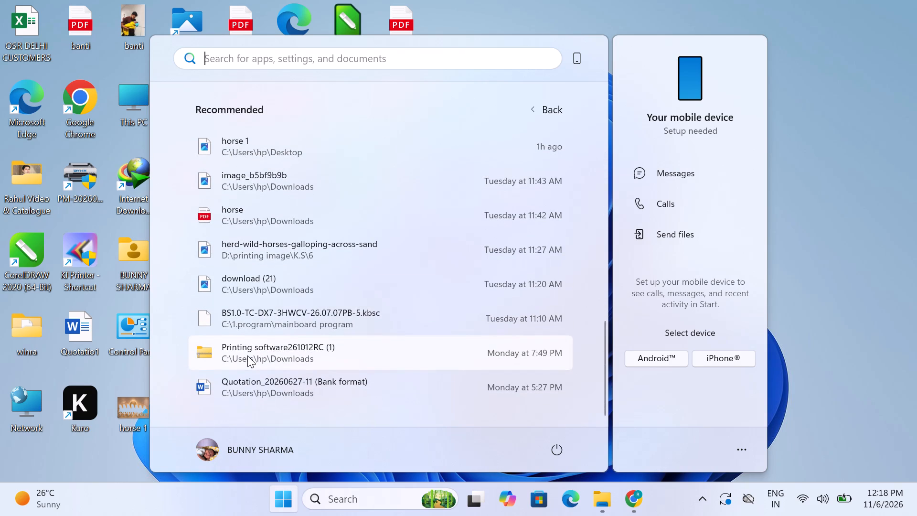
scroll(247, 345, "up", 19)
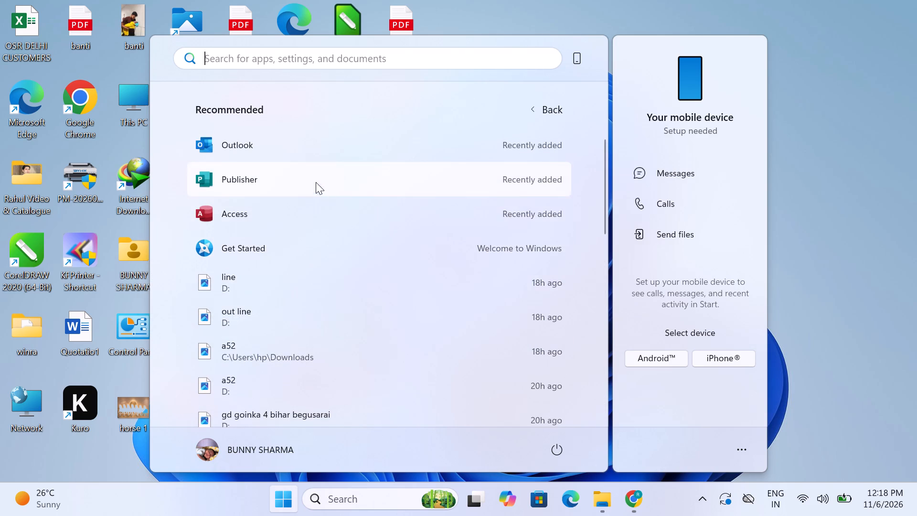
Search Windows for "ps" and leave the search results.
left_click(336, 500)
type("ps")
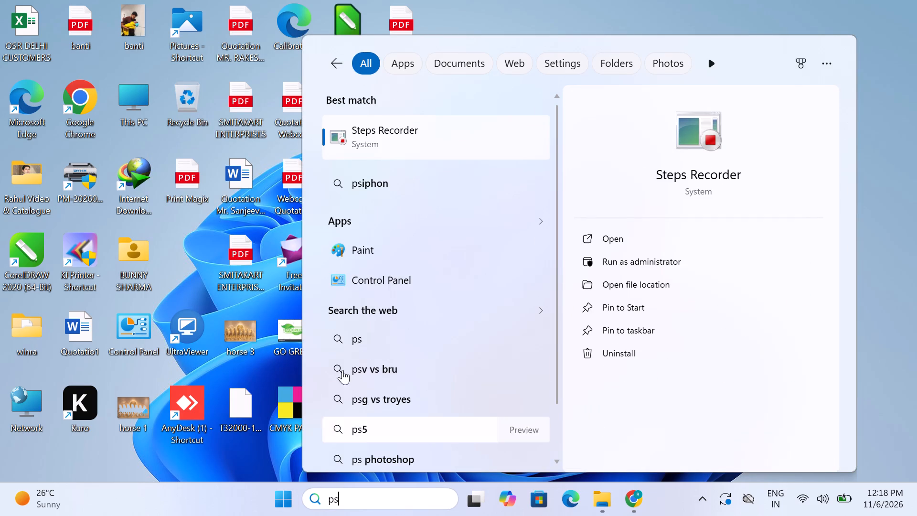
left_click(886, 13)
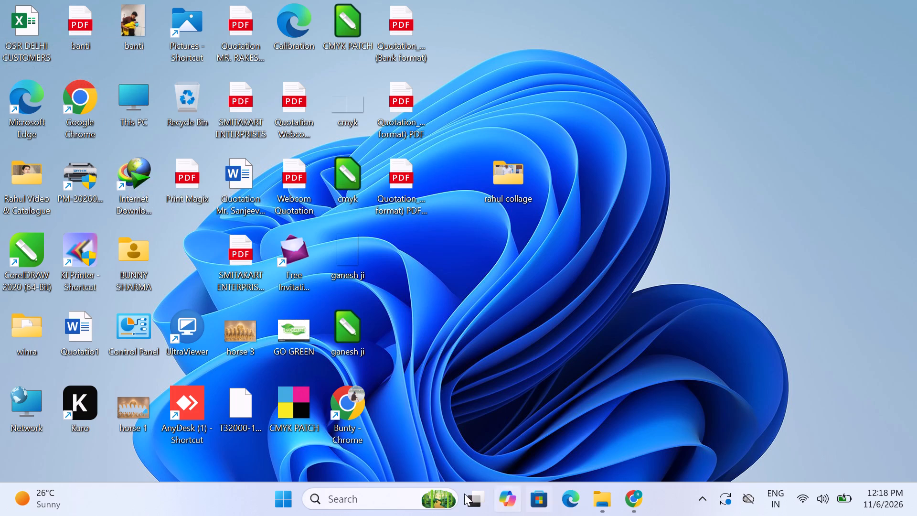
Examine the complete list of recommended recent items again, down to its oldest entries.
left_click(286, 498)
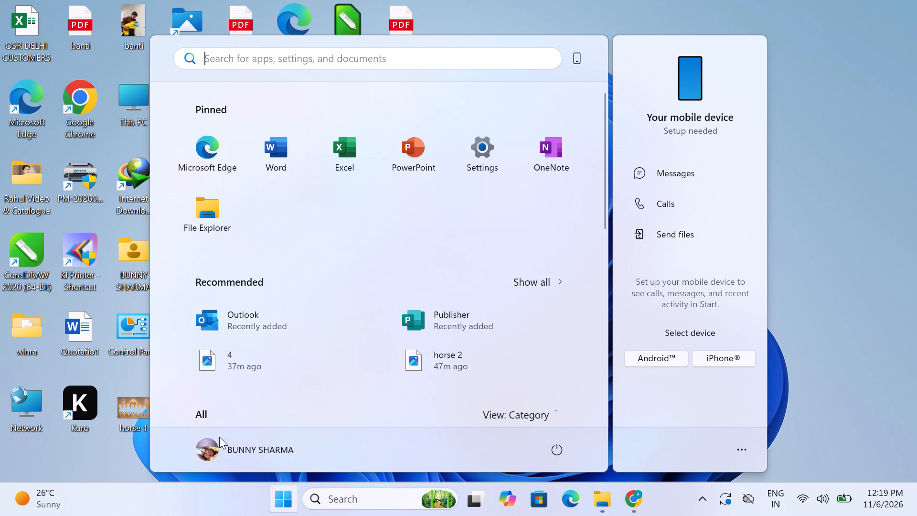
left_click(536, 290)
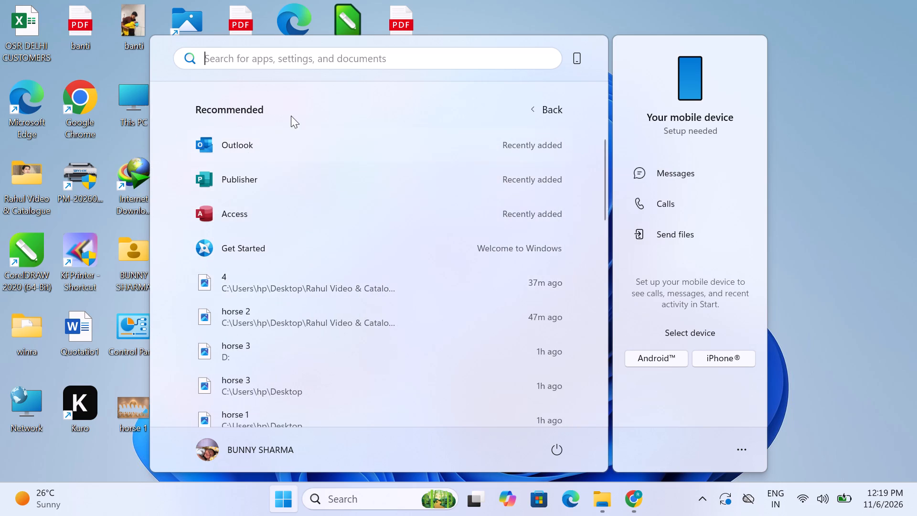
scroll(254, 398, "down", 11)
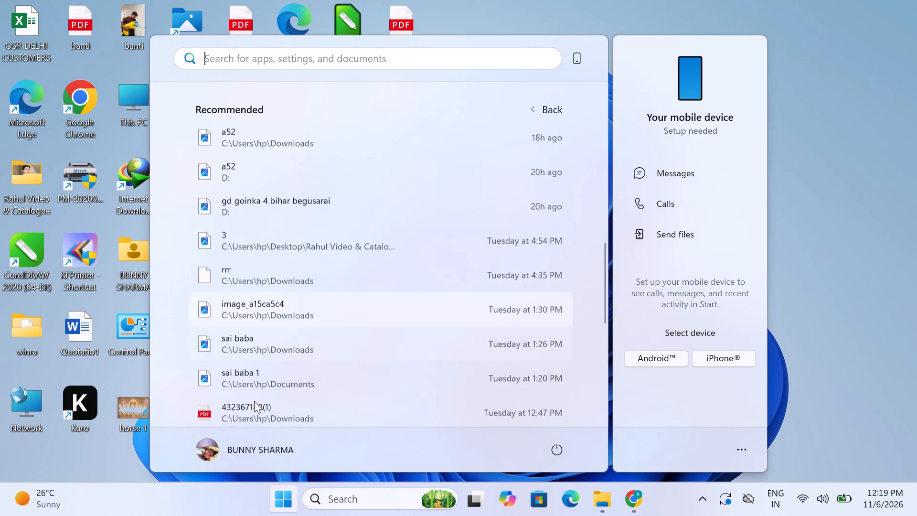
scroll(254, 401, "down", 9)
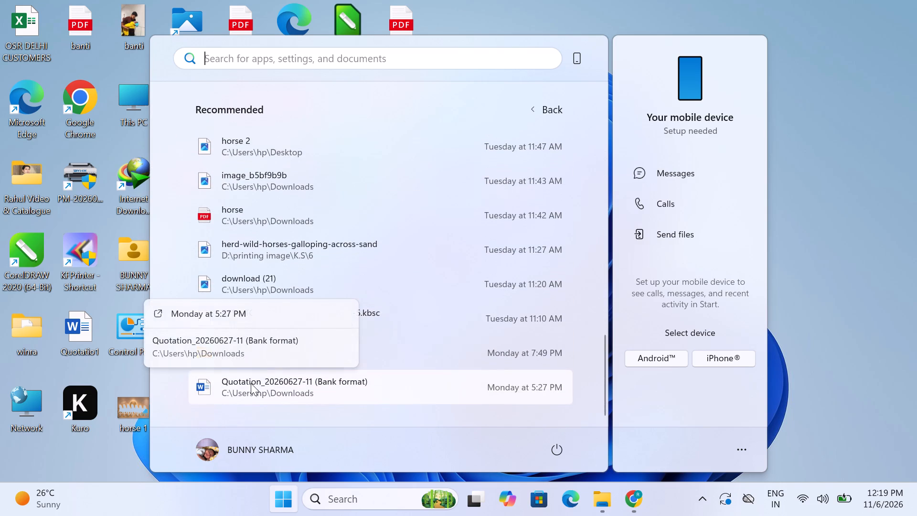
scroll(251, 383, "down", 1)
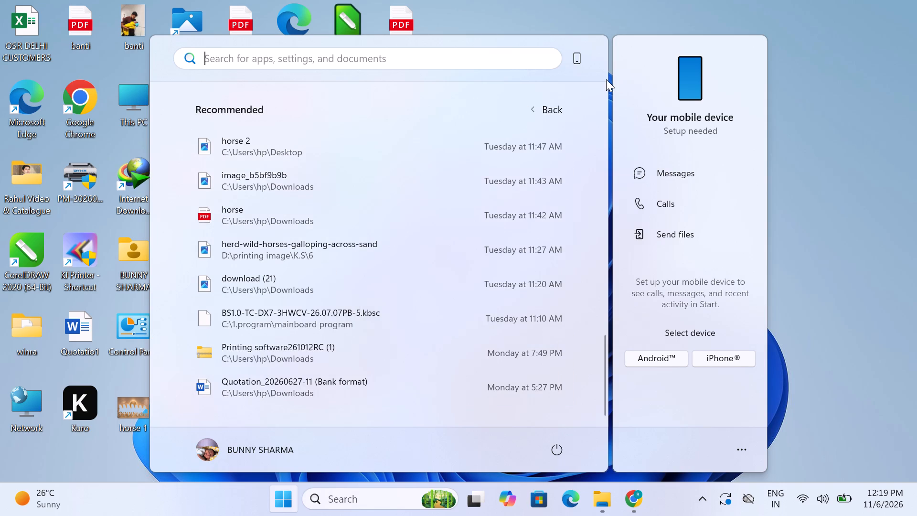
Dismiss the recommended items list and open This PC from the desktop.
left_click(826, 172)
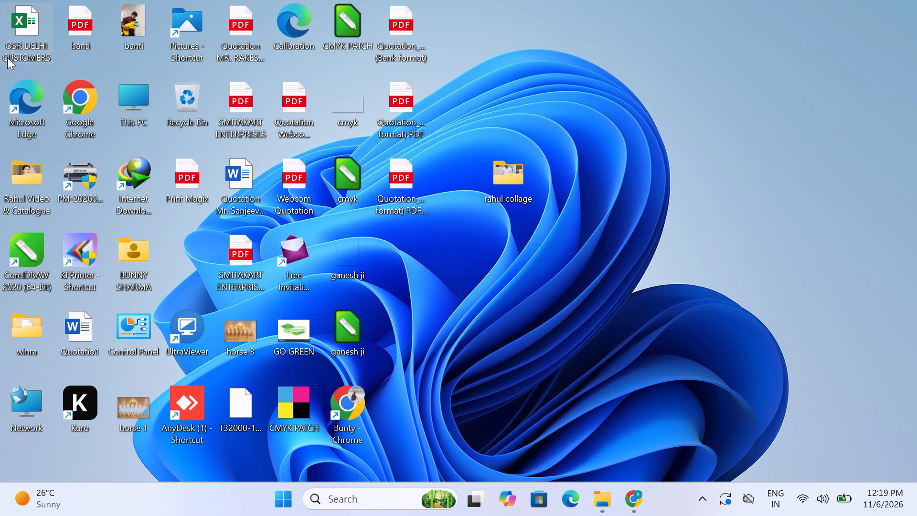
double_click(140, 97)
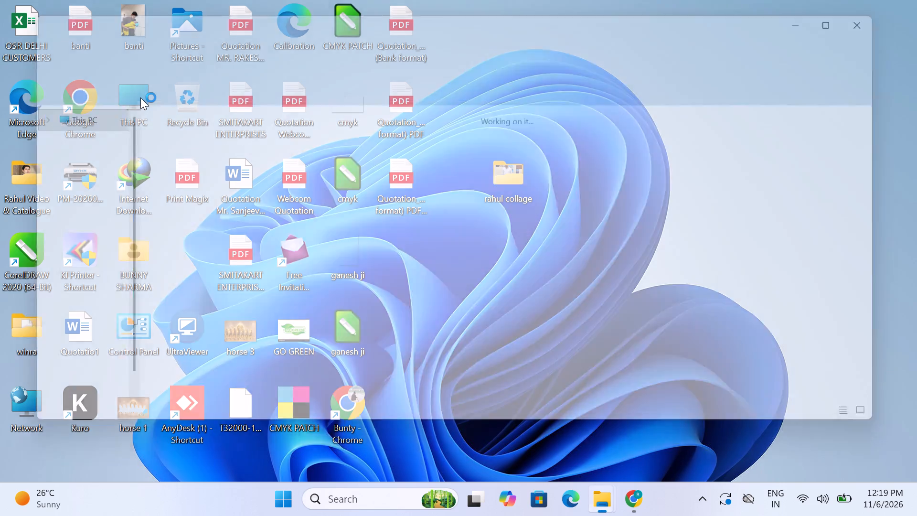
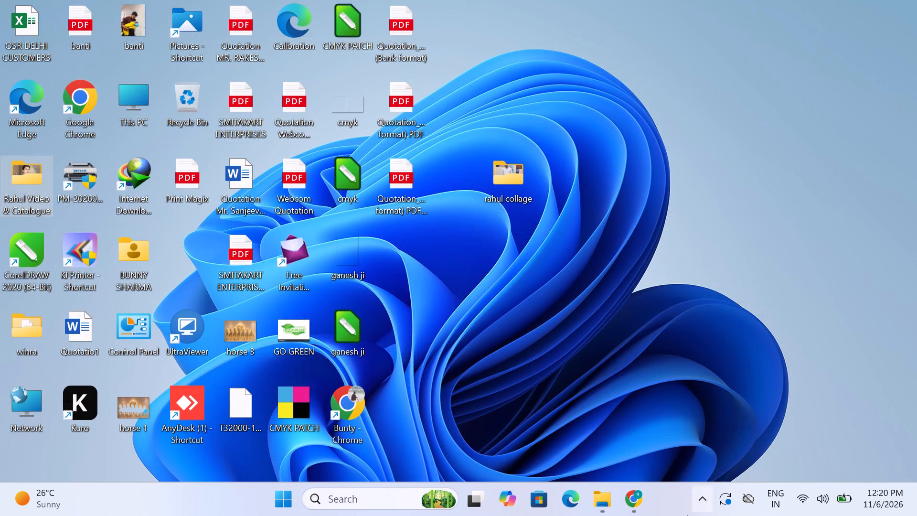
Open the photo 20261106_112901.jpg from the desktop's rahul collage folder in Adobe Photoshop 2026.
double_click(512, 182)
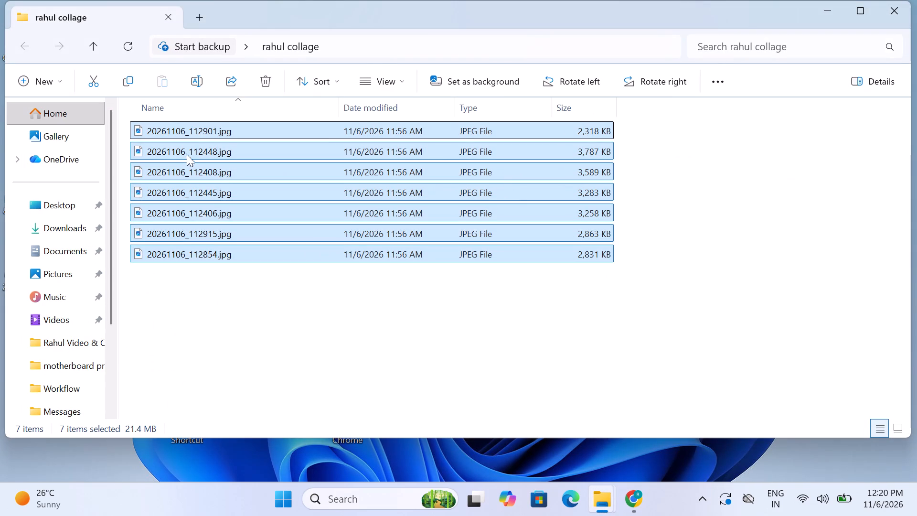
left_click(223, 127)
right_click(223, 127)
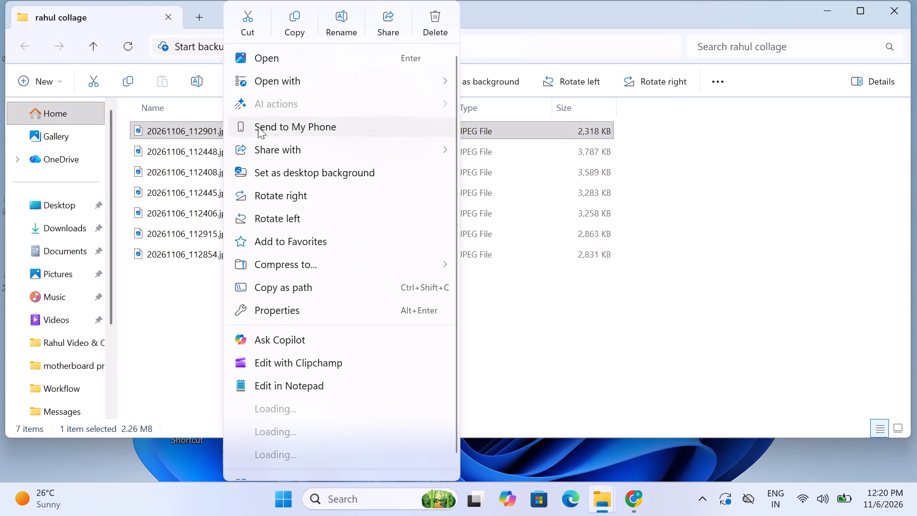
left_click(288, 81)
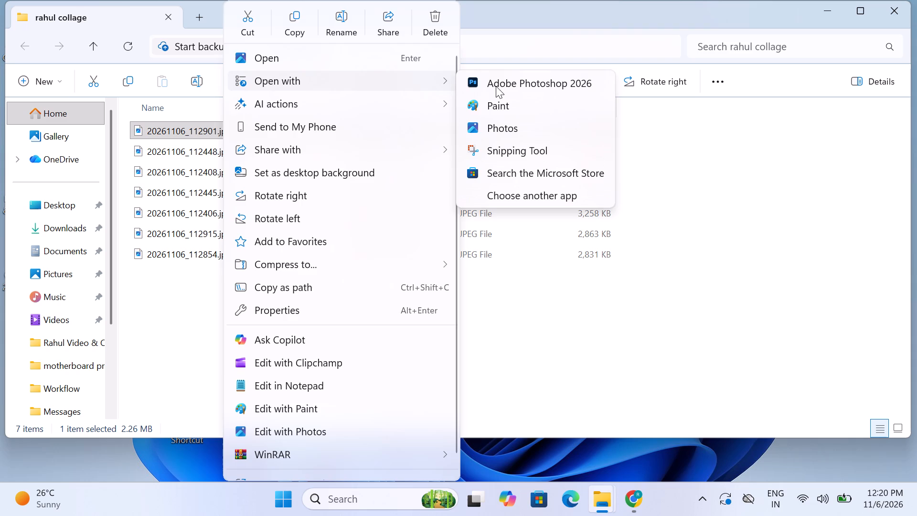
left_click(496, 86)
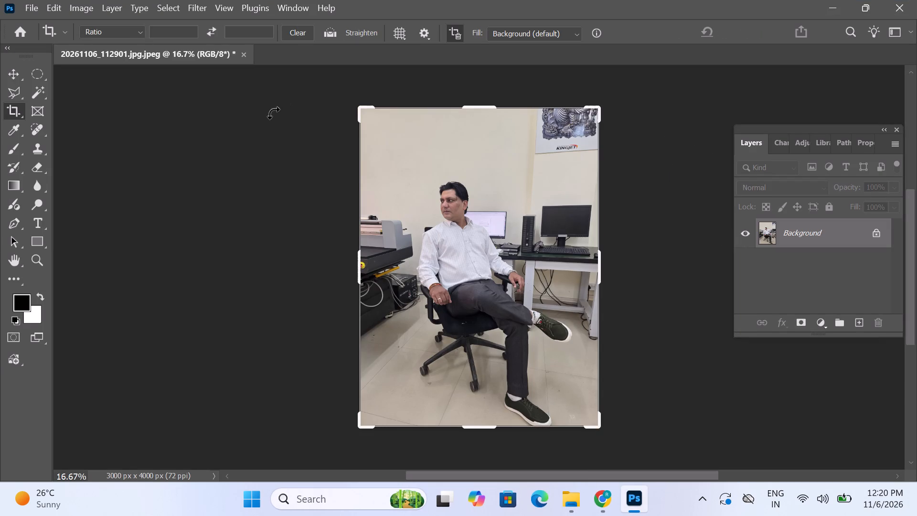
Start setting up a new document and open its width value for editing.
left_click(35, 10)
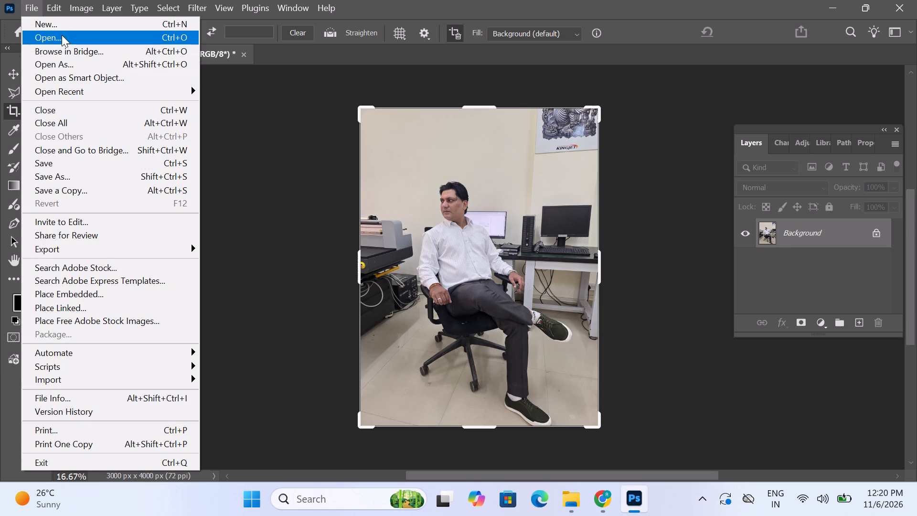
left_click(62, 25)
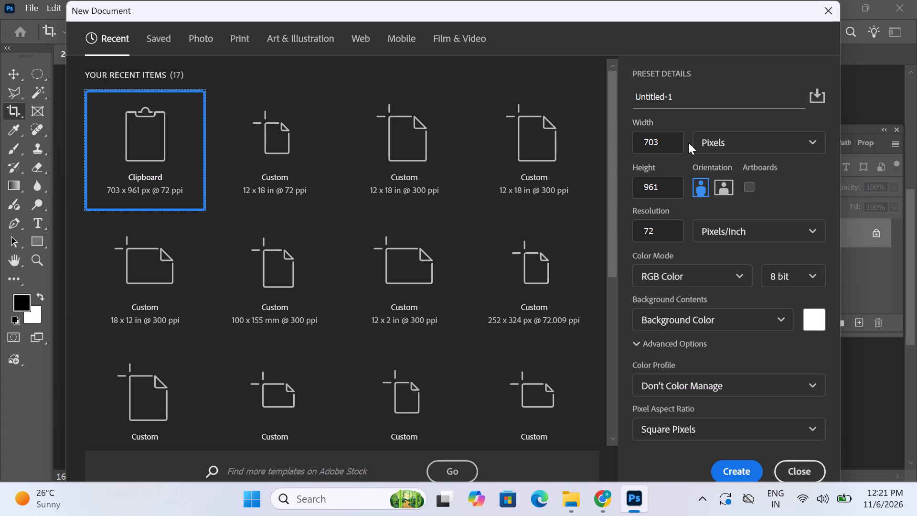
left_click_drag(665, 137, 638, 140)
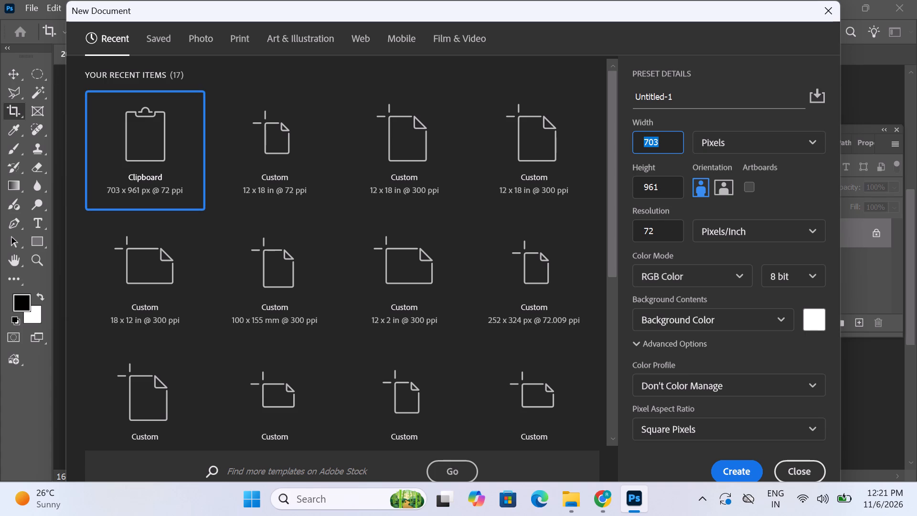
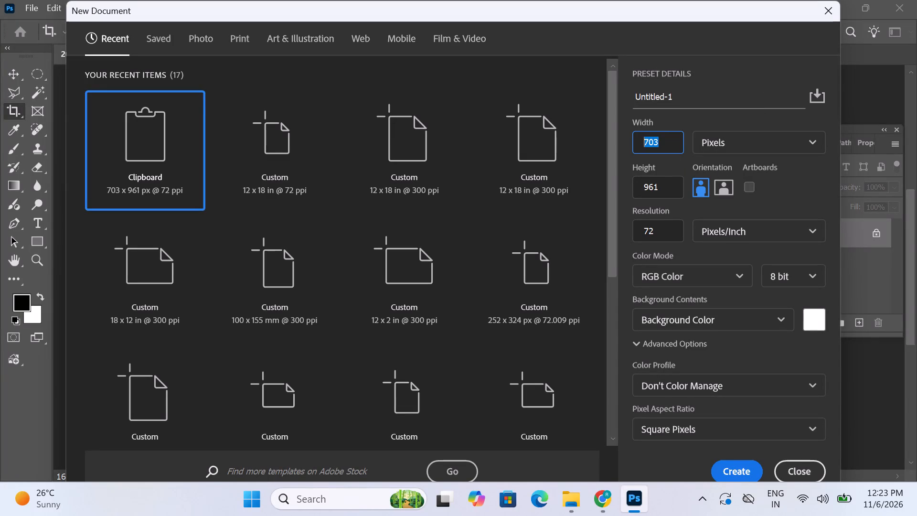
Create the new document with a width of 36 pixels and a height of 24 pixels at 72 pixels/inch.
key("3")
key("6")
left_click_drag(660, 186, 623, 176)
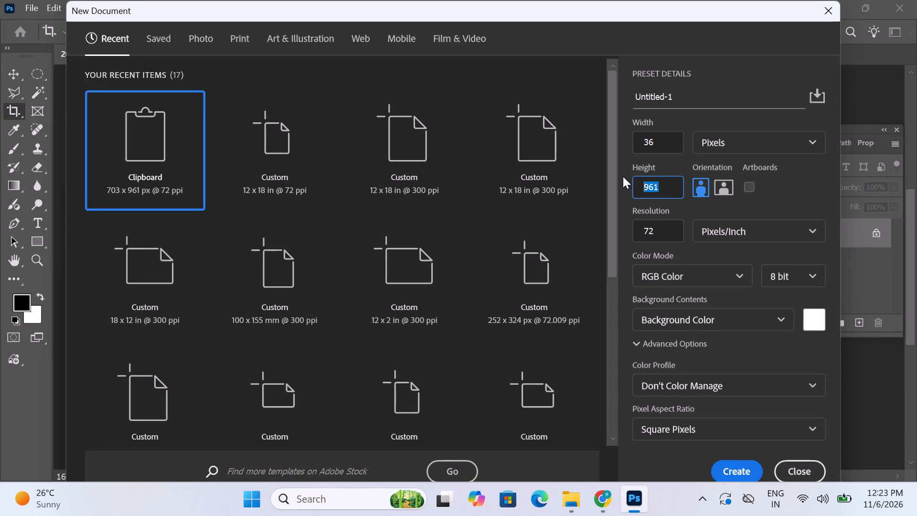
key("2")
key("4")
left_click(733, 470)
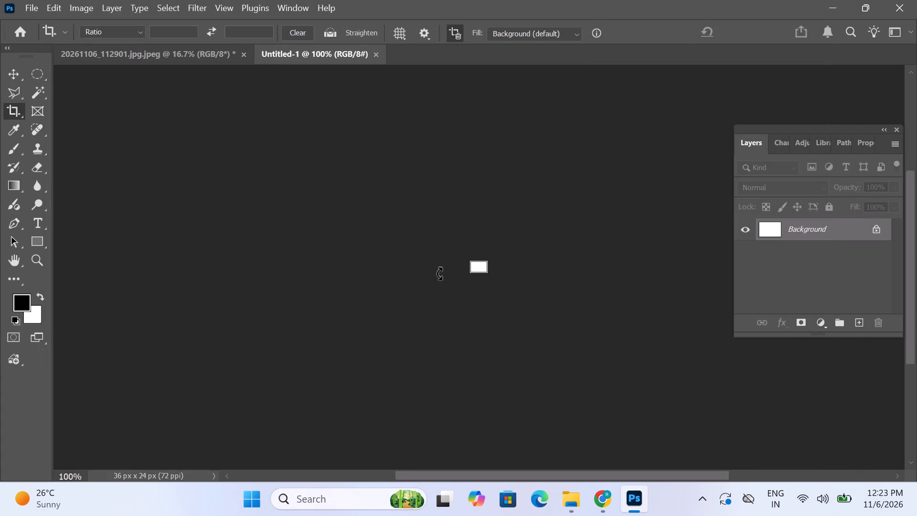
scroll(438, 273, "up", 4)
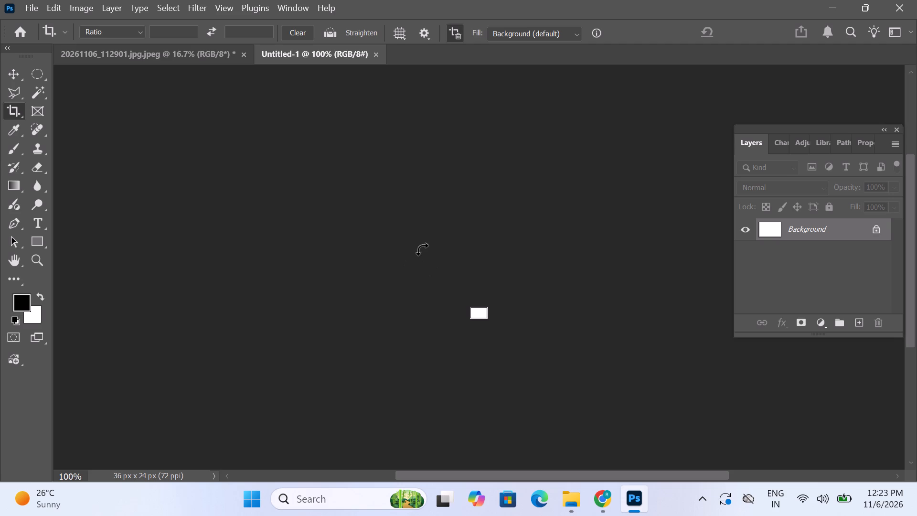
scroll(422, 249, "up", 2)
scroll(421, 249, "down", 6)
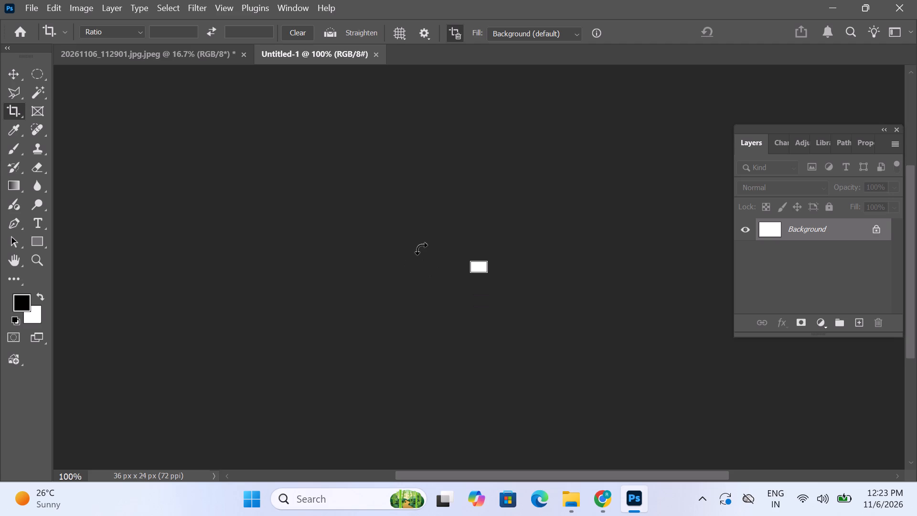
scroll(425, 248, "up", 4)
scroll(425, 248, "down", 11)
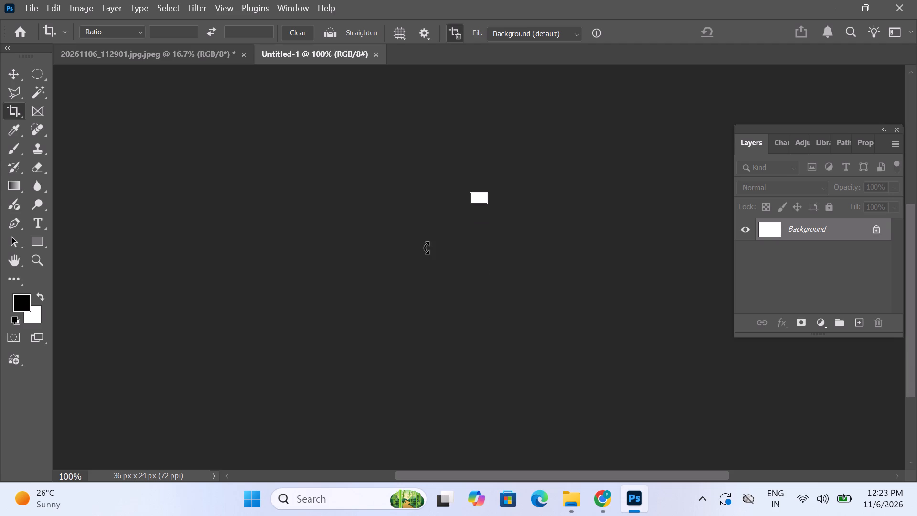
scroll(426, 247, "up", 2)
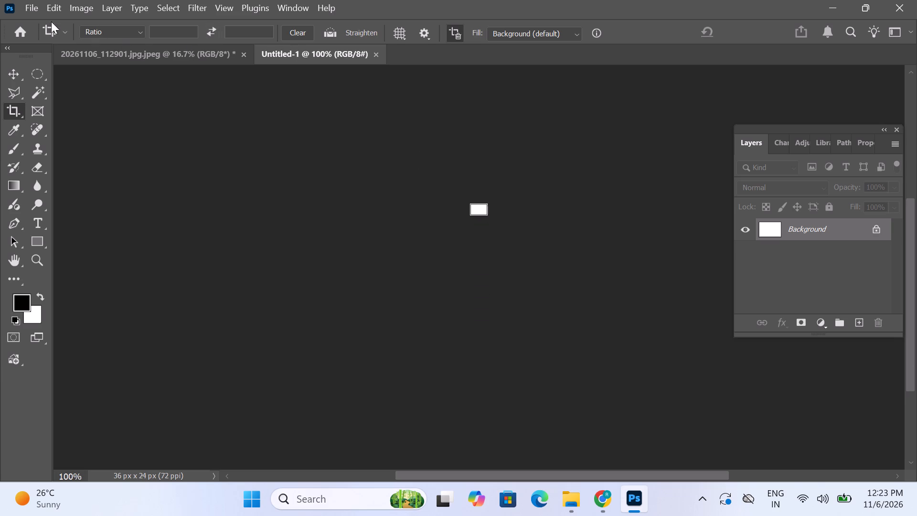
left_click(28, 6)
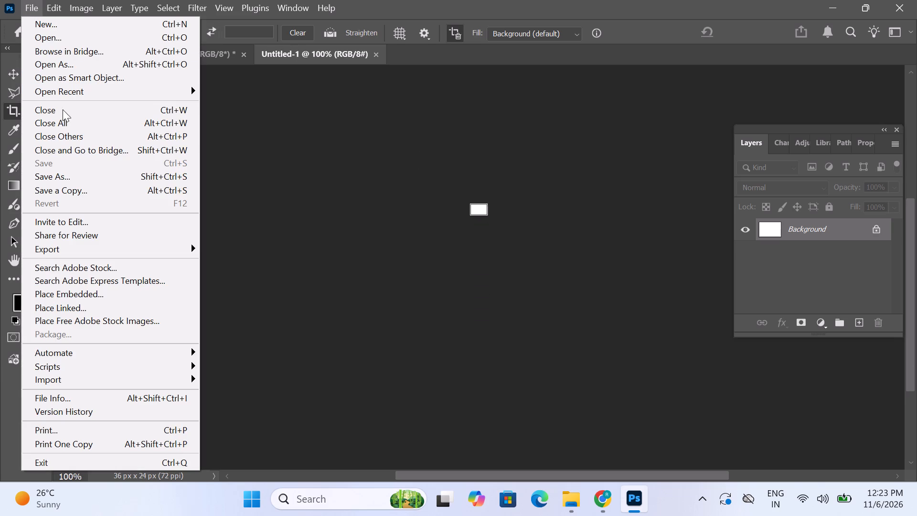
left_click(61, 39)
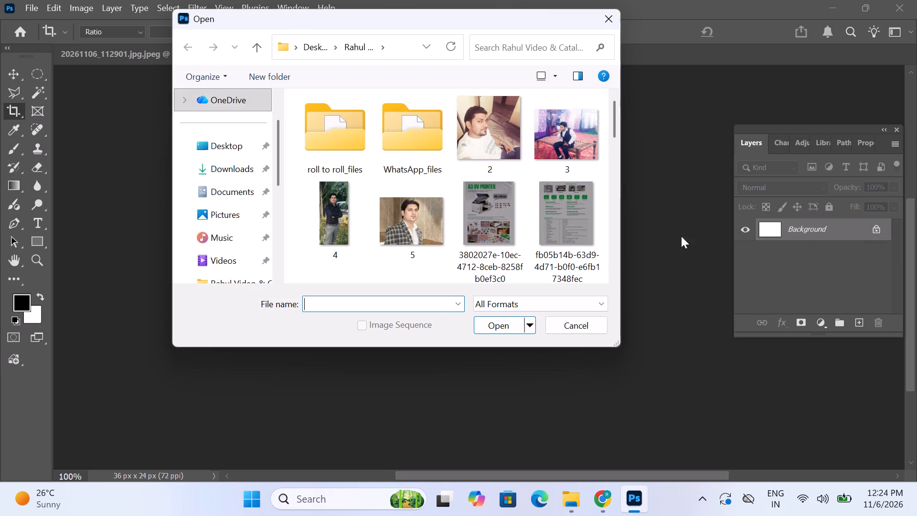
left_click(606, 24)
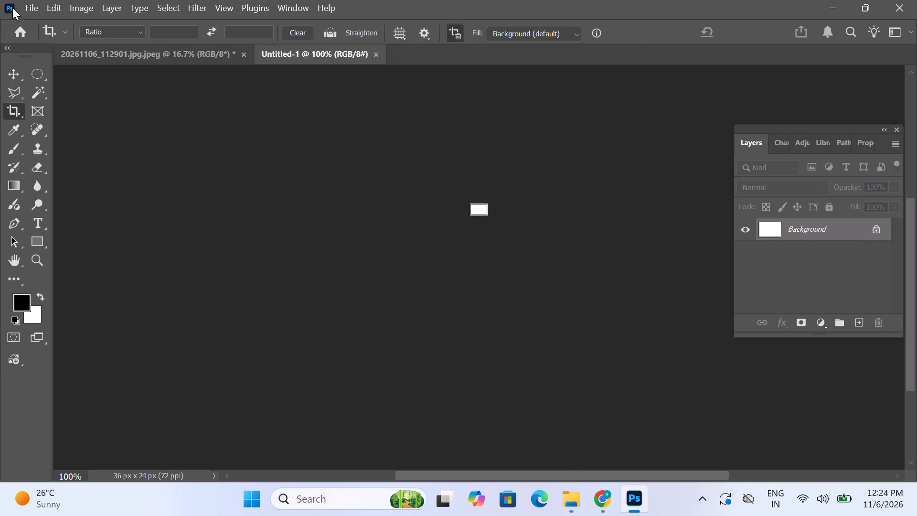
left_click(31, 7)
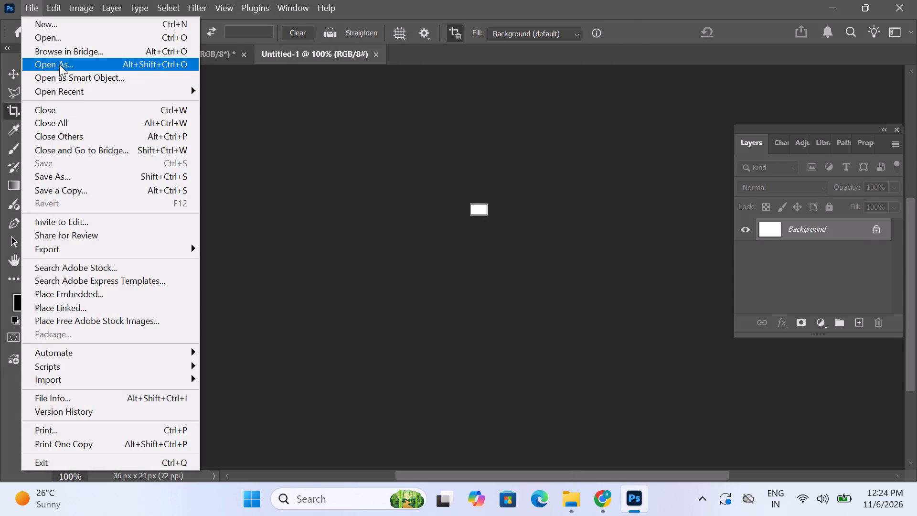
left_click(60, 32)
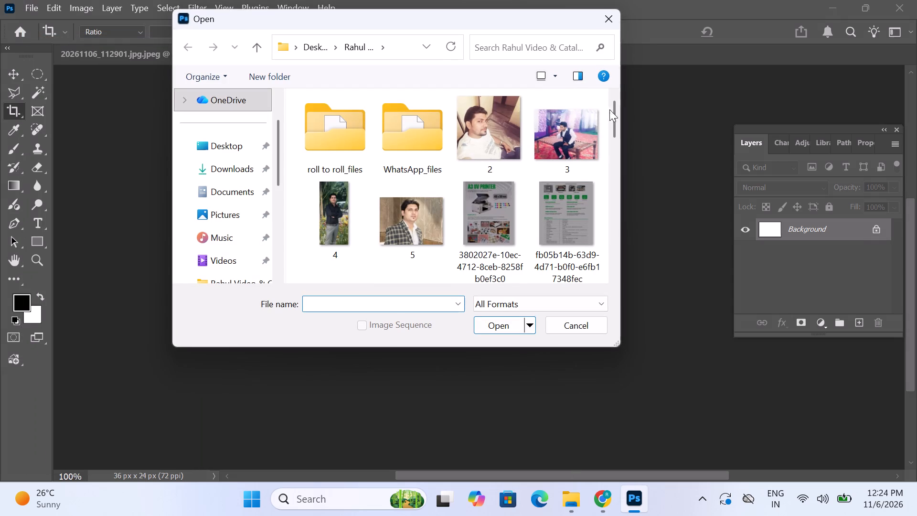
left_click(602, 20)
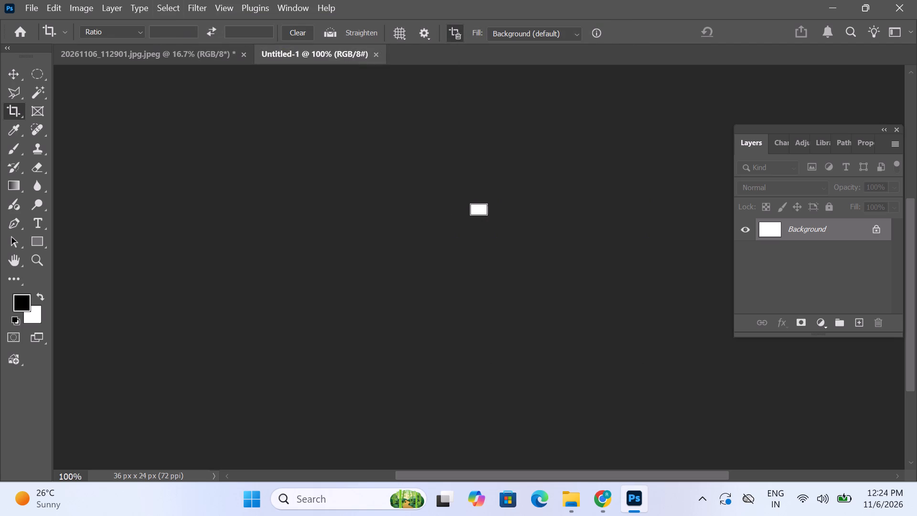
Set the Crop tool's aspect ratio to 36 by 24 for the blank document.
left_click(115, 25)
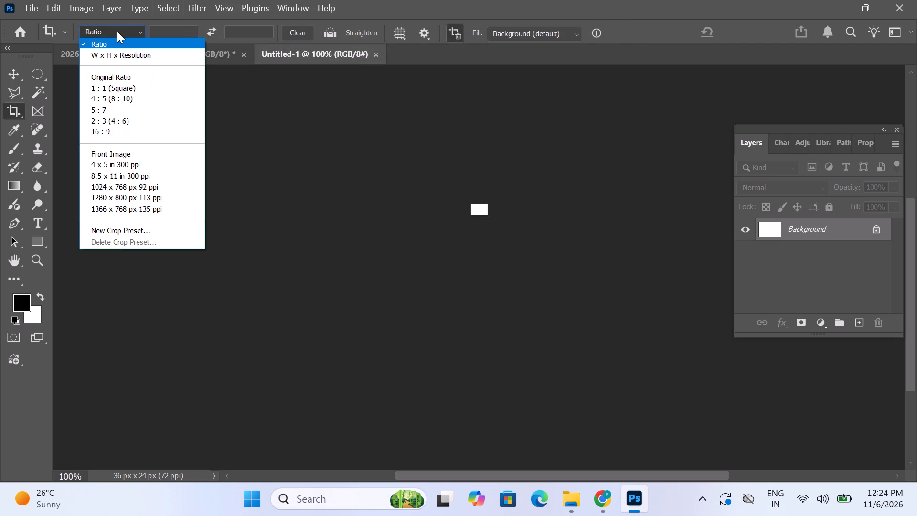
left_click(117, 31)
left_click(163, 33)
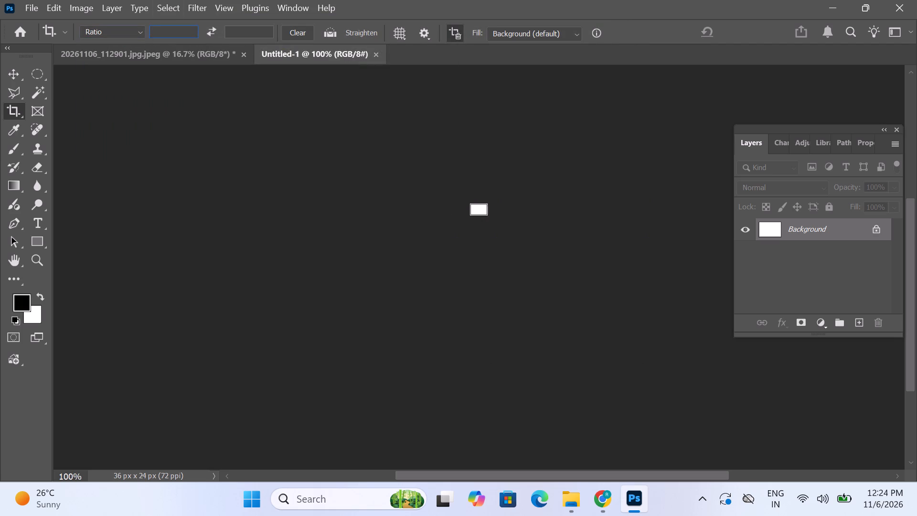
left_click(171, 34)
type("36")
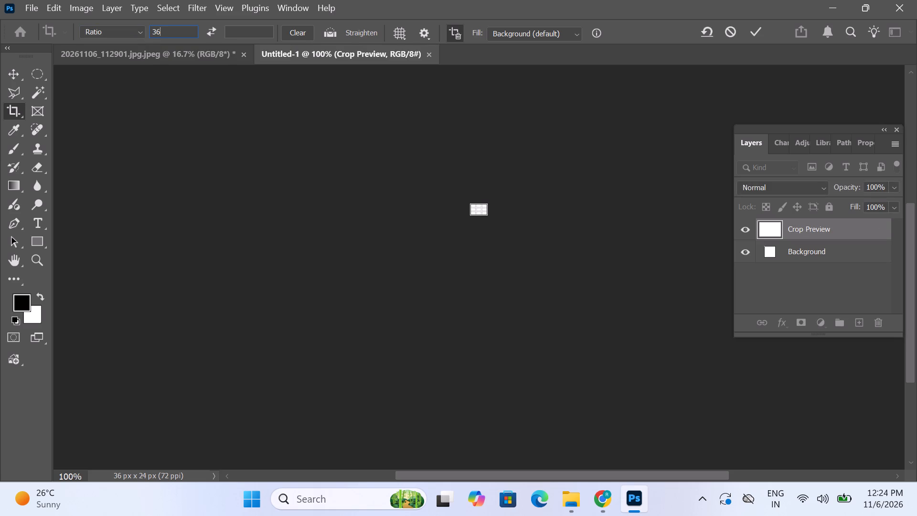
left_click(256, 31)
key("2")
key("4")
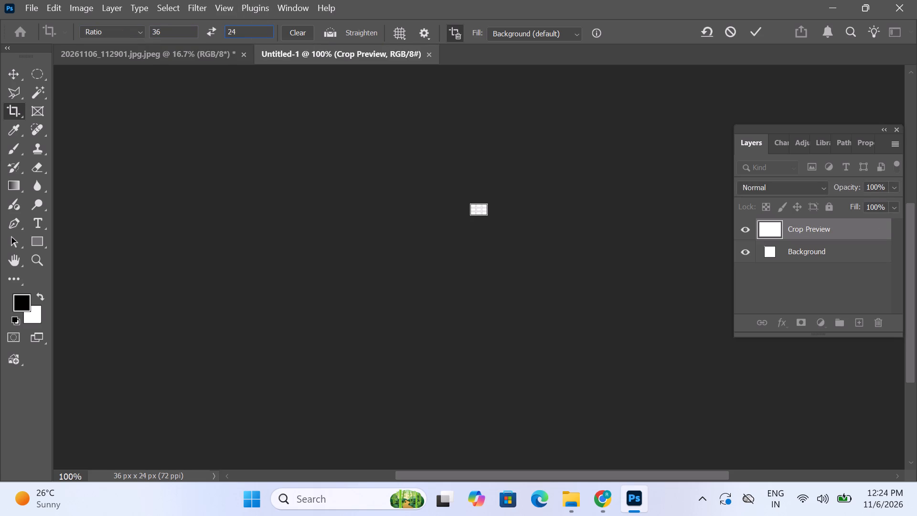